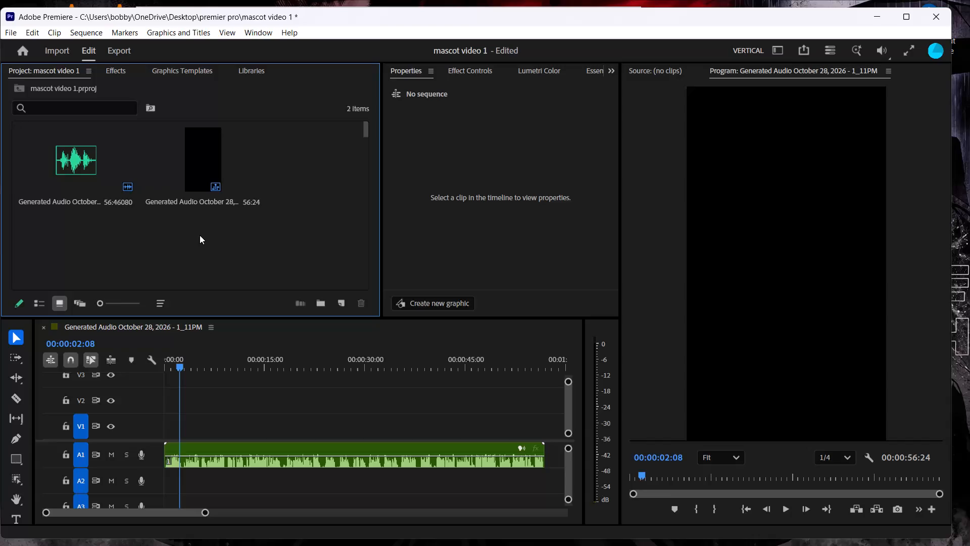
# Import the Dark Teal Grunge Waves image from the Downloads folder into the project.
pyautogui.click(200, 235)
pyautogui.scroll(3, 228, 237)
pyautogui.moveTo(175, 216); pyautogui.dragTo(177, 208)
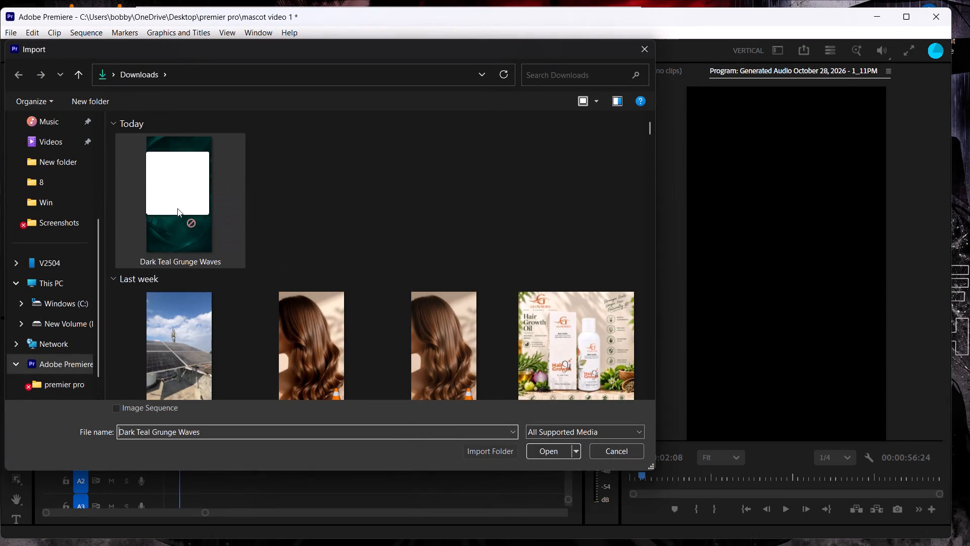
pyautogui.moveTo(177, 208); pyautogui.dragTo(173, 198)
pyautogui.click(540, 457)
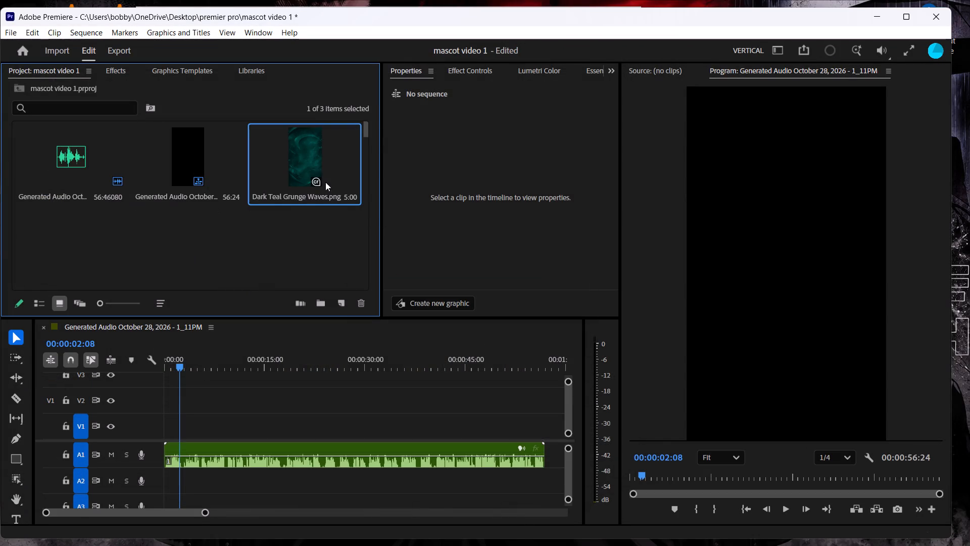
# Place the Dark Teal Grunge Waves image on video track V1, starting at about 17 seconds.
pyautogui.moveTo(301, 153); pyautogui.dragTo(276, 419)
# Scale the Dark Teal Grunge Waves clip to 232% so it fills the vertical frame.
pyautogui.moveTo(275, 363); pyautogui.dragTo(295, 366)
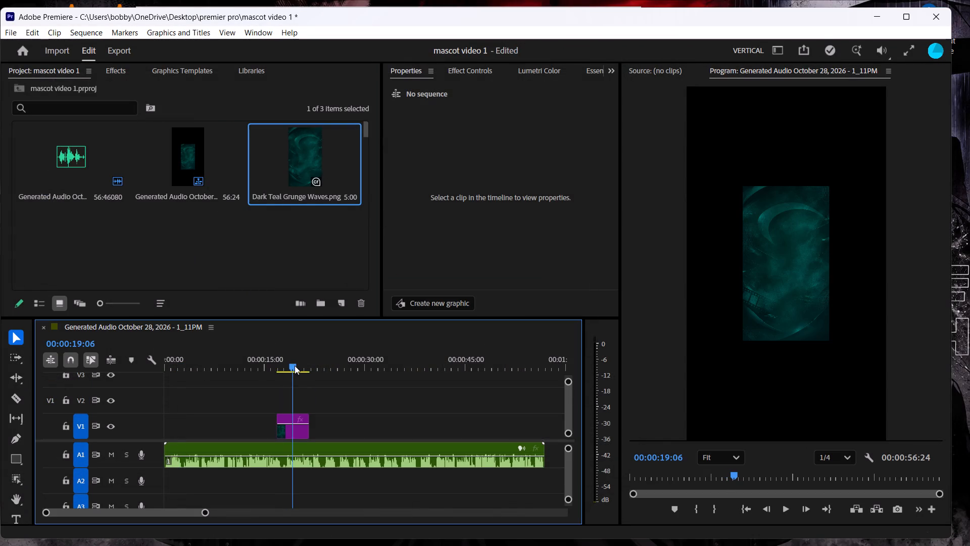
pyautogui.moveTo(295, 366); pyautogui.dragTo(287, 368)
pyautogui.doubleClick(788, 285)
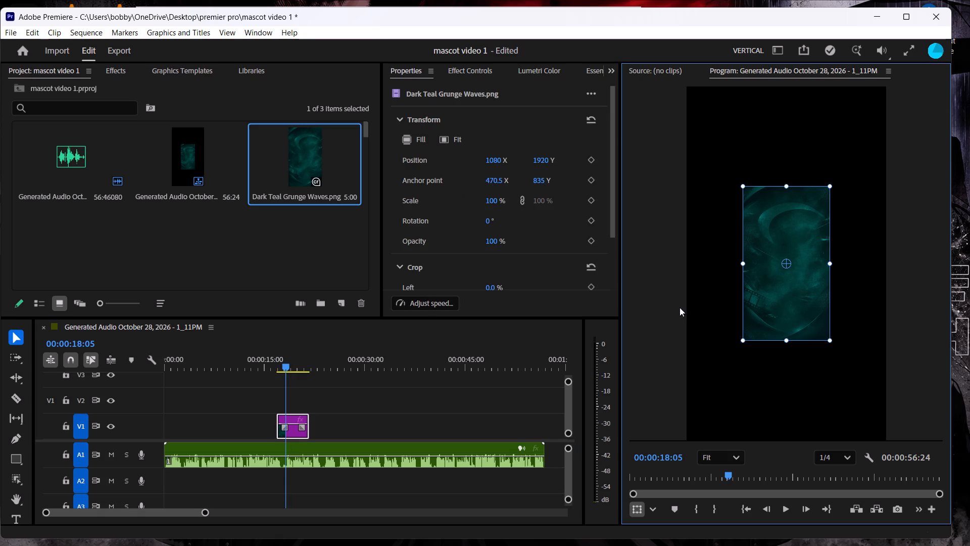
pyautogui.moveTo(493, 203); pyautogui.dragTo(557, 207)
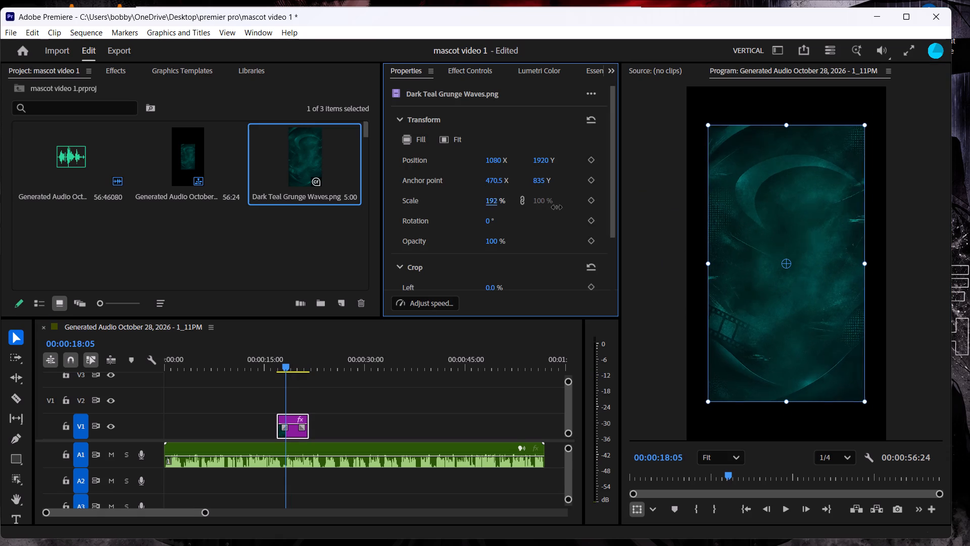
pyautogui.moveTo(557, 207); pyautogui.dragTo(582, 208)
# Move the Dark Teal Grunge Waves clip on V1 to the start of the sequence at 00:00:00:00.
pyautogui.moveTo(290, 361); pyautogui.dragTo(272, 363)
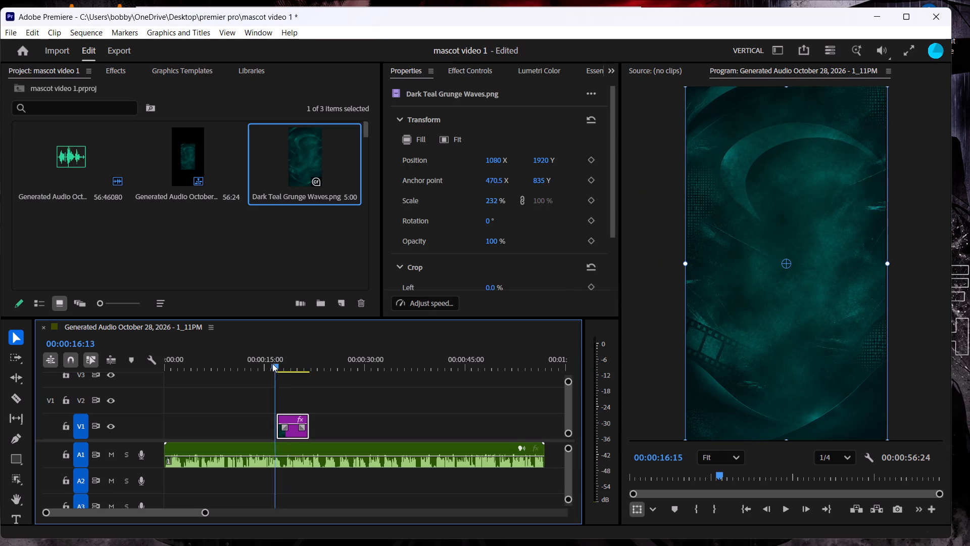
pyautogui.moveTo(272, 363); pyautogui.dragTo(145, 391)
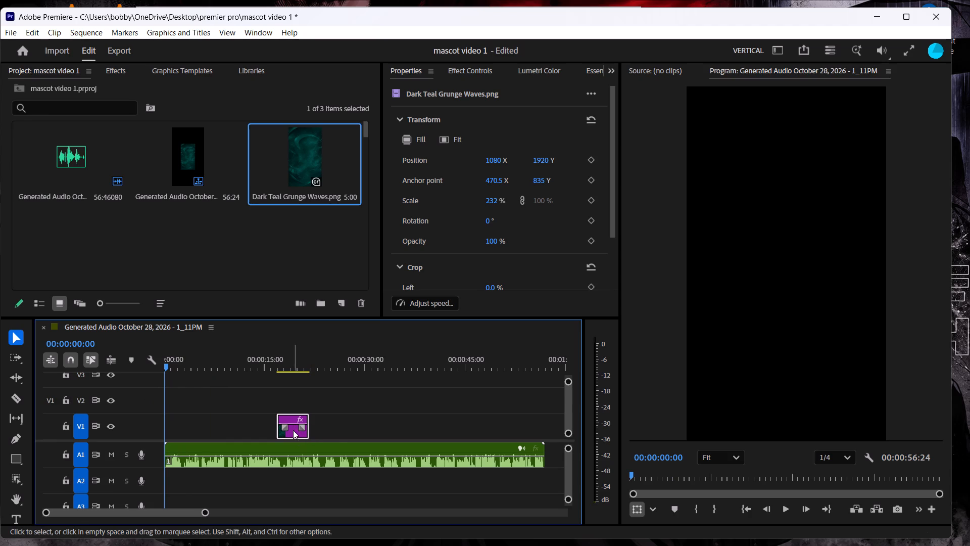
pyautogui.moveTo(292, 432); pyautogui.dragTo(148, 440)
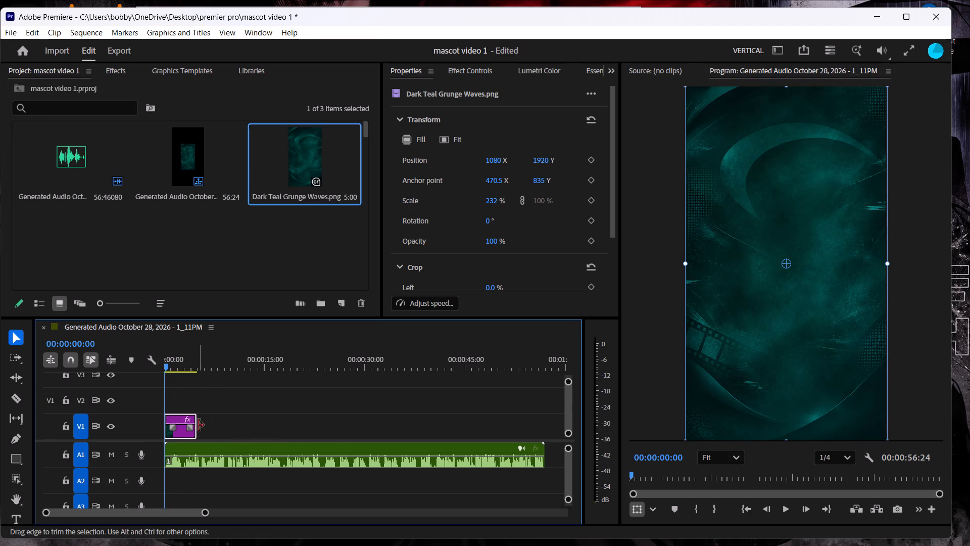
# Extend the Dark Teal Grunge Waves clip so it ends together with the audio clip on A1.
pyautogui.moveTo(197, 425); pyautogui.dragTo(262, 421)
pyautogui.moveTo(205, 419); pyautogui.dragTo(431, 413)
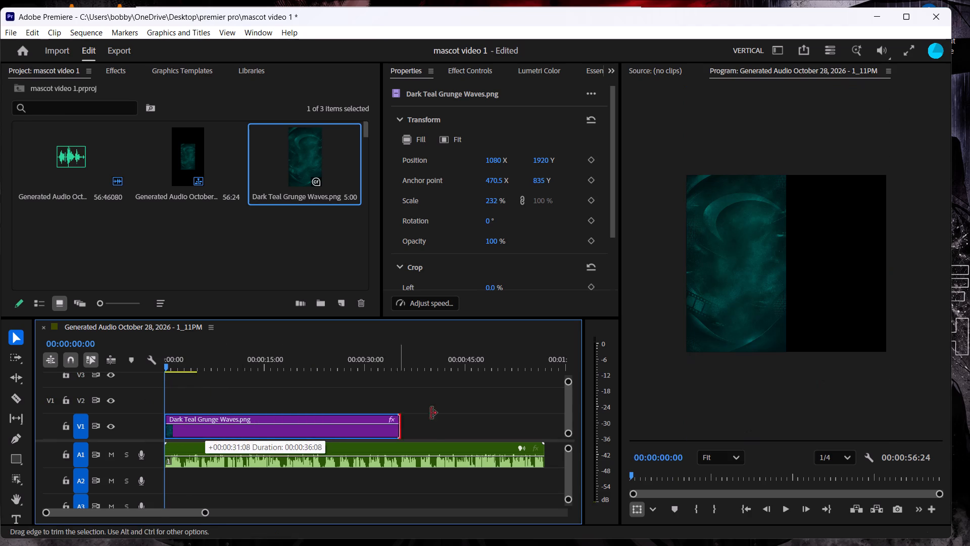
pyautogui.moveTo(431, 413); pyautogui.dragTo(426, 436)
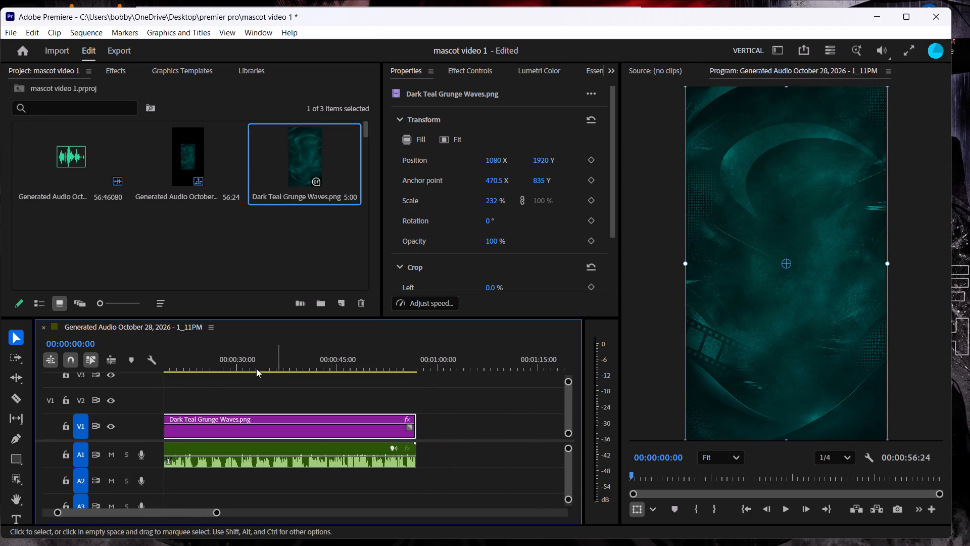
# Add a cross dissolve about 7 frames long at the start of the Dark Teal Grunge Waves clip.
pyautogui.moveTo(283, 369); pyautogui.dragTo(39, 403)
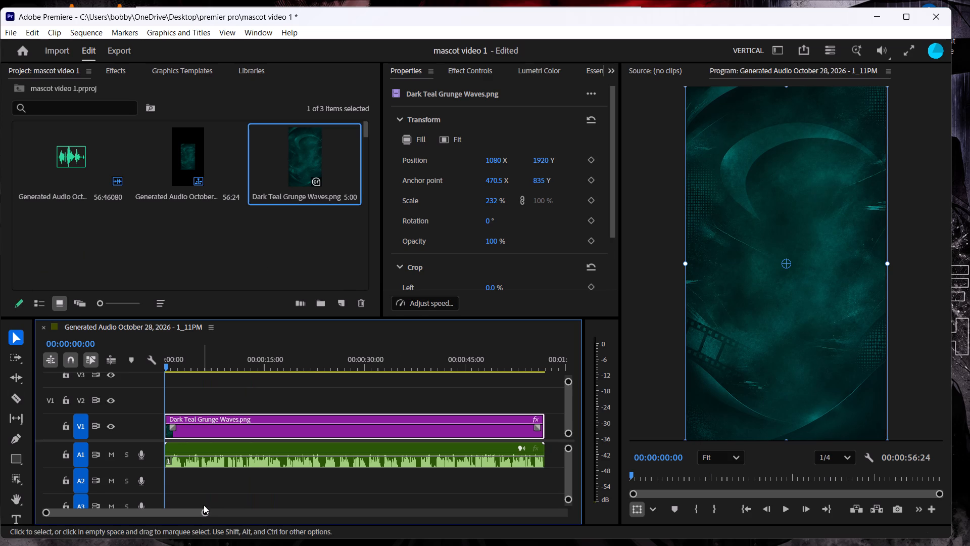
pyautogui.moveTo(205, 516); pyautogui.dragTo(76, 520)
pyautogui.moveTo(172, 429); pyautogui.dragTo(204, 423)
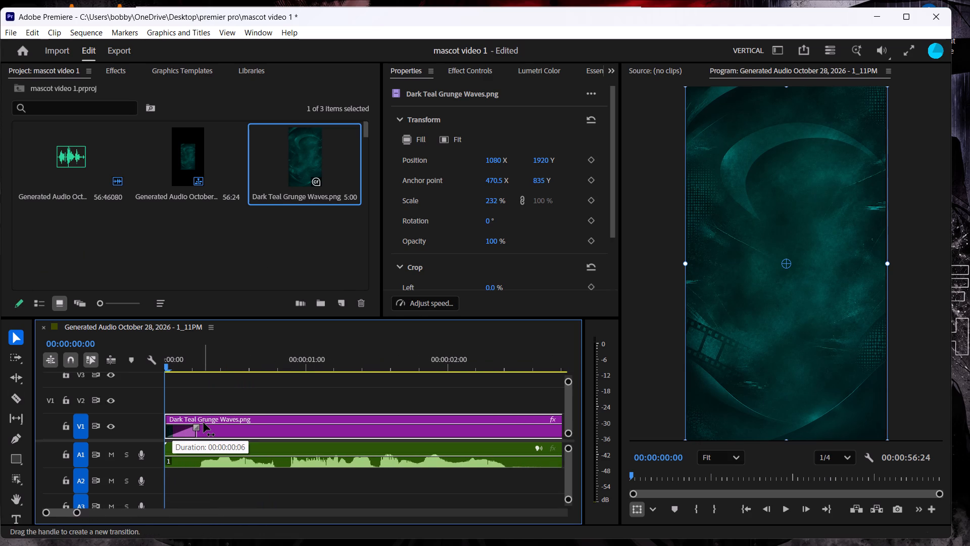
pyautogui.moveTo(204, 423); pyautogui.dragTo(204, 423)
# Play the opening fade briefly and shorten the background clip's cross dissolve to about 6 frames.
pyautogui.press('space')
pyautogui.press('space')
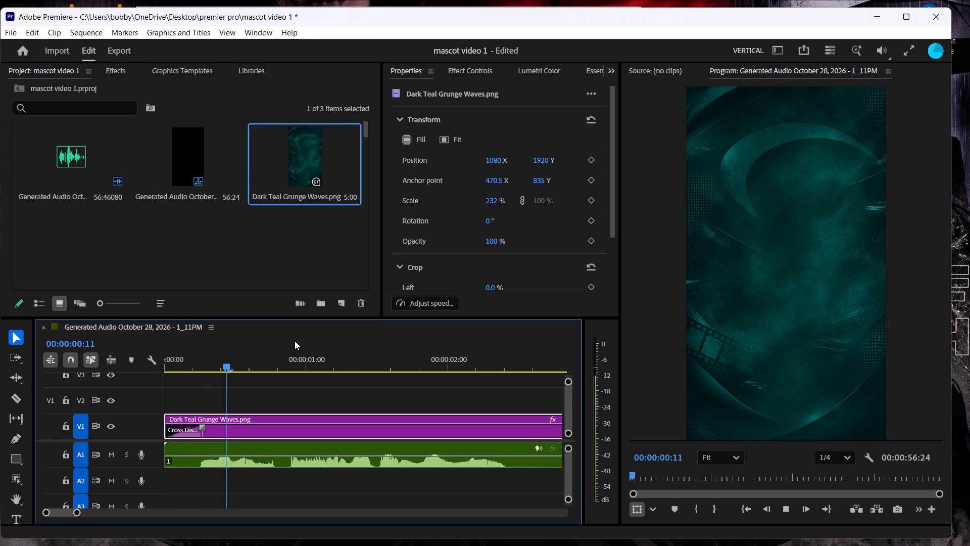
pyautogui.moveTo(225, 366); pyautogui.dragTo(204, 371)
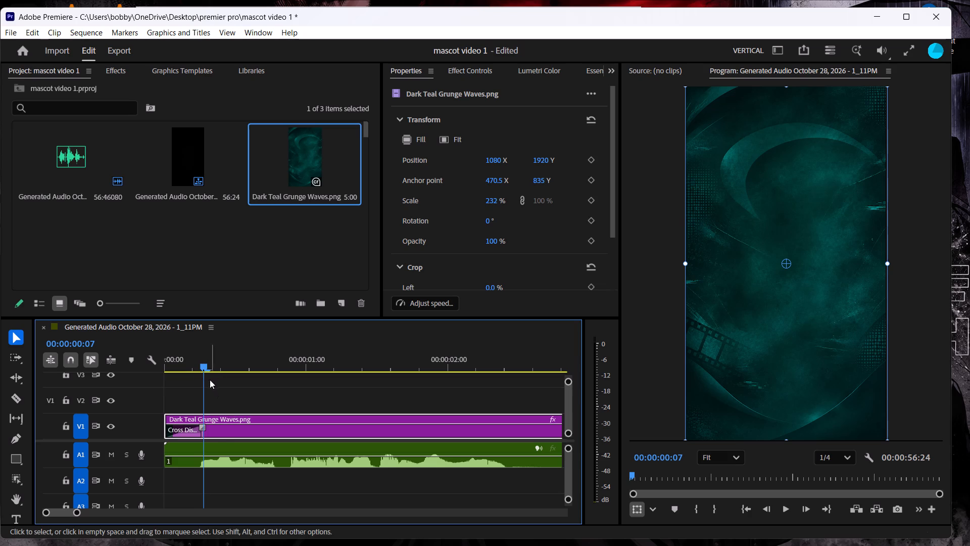
pyautogui.click(203, 427)
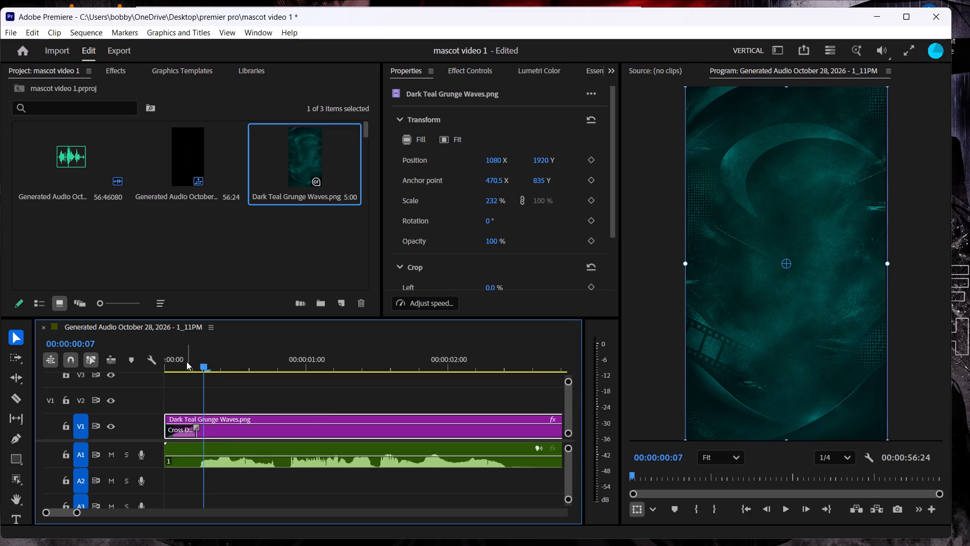
# Play back the first seconds of the sequence to check the background's fade-in against the voice-over.
pyautogui.moveTo(202, 365); pyautogui.dragTo(161, 371)
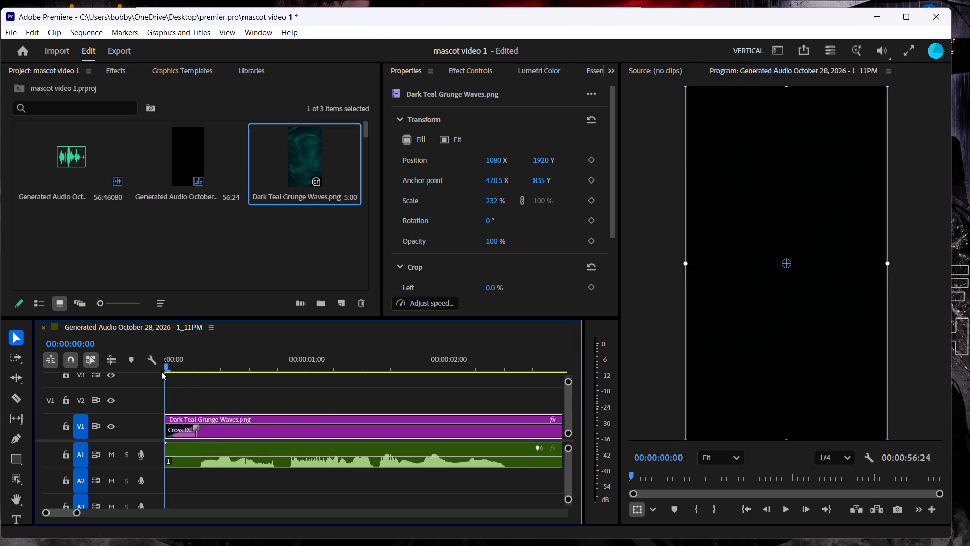
pyautogui.moveTo(161, 371); pyautogui.dragTo(195, 359)
pyautogui.press('space')
pyautogui.press('space')
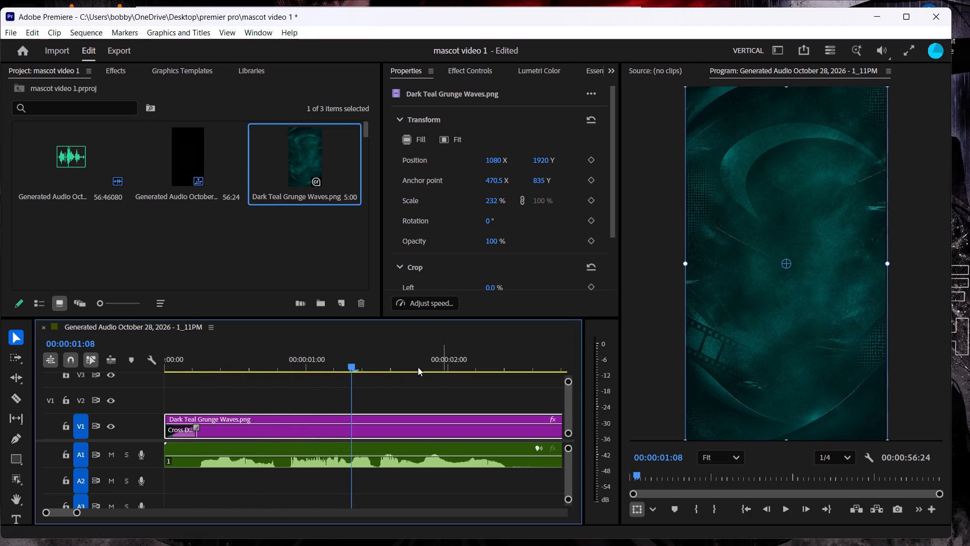
pyautogui.moveTo(350, 363); pyautogui.dragTo(202, 378)
pyautogui.press('space')
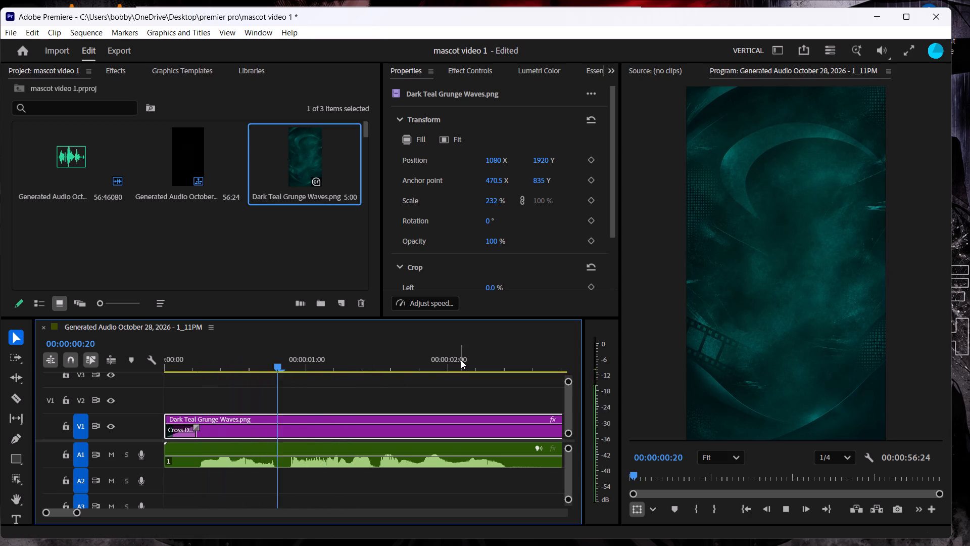
pyautogui.press('space')
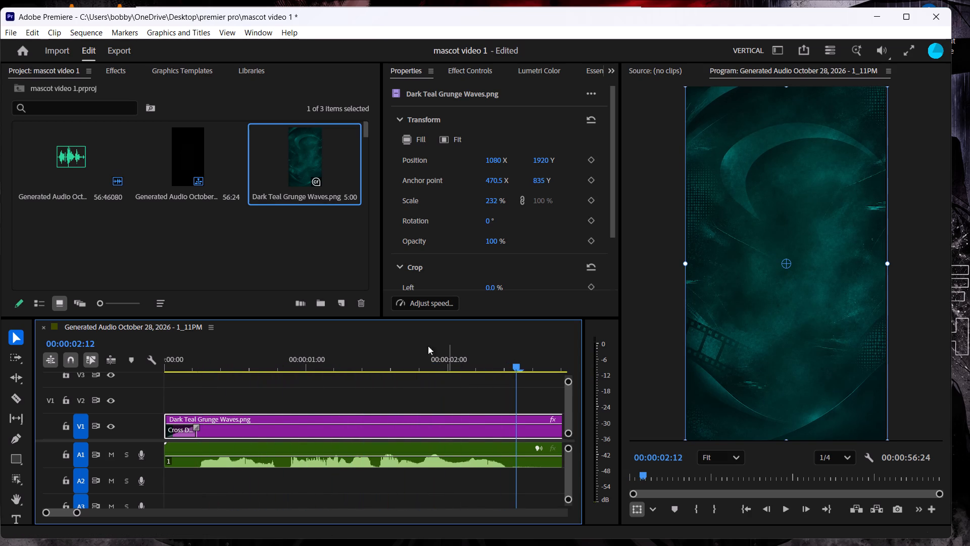
pyautogui.moveTo(509, 367); pyautogui.dragTo(200, 417)
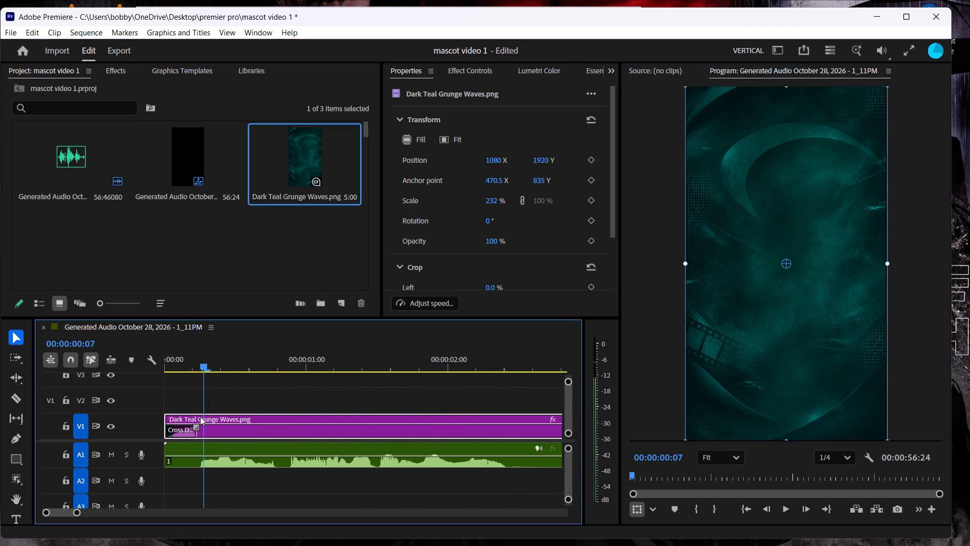
pyautogui.moveTo(200, 417); pyautogui.dragTo(201, 417)
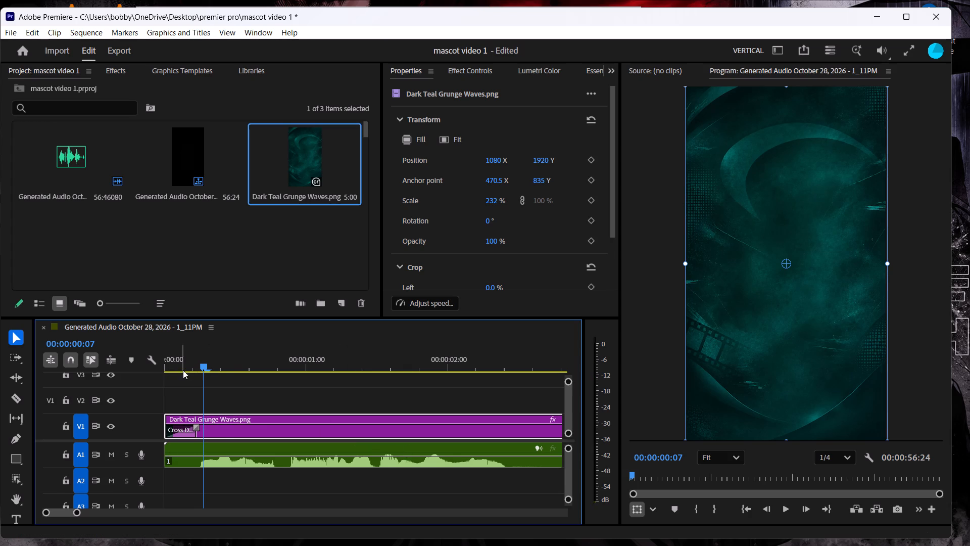
pyautogui.moveTo(202, 366); pyautogui.dragTo(225, 368)
pyautogui.click(254, 404)
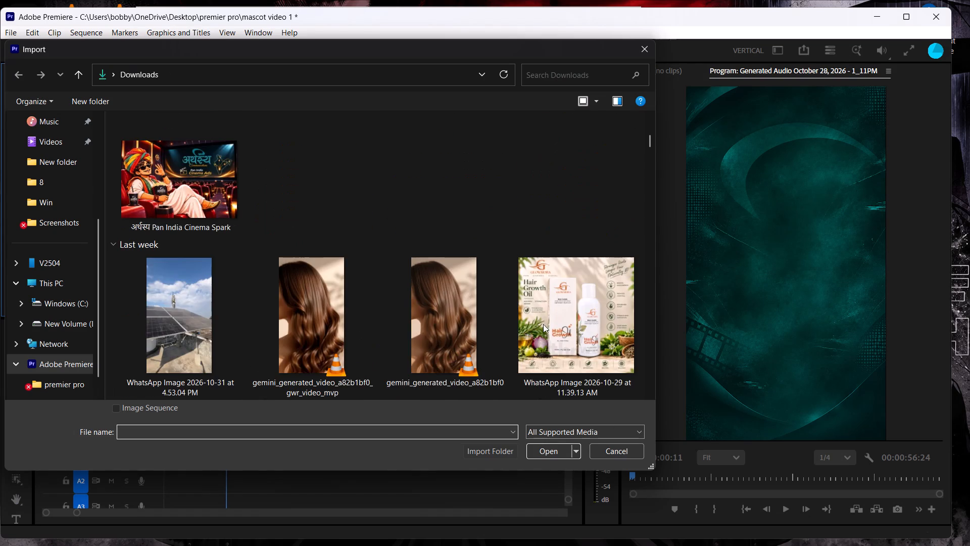
pyautogui.scroll(7, 488, 332)
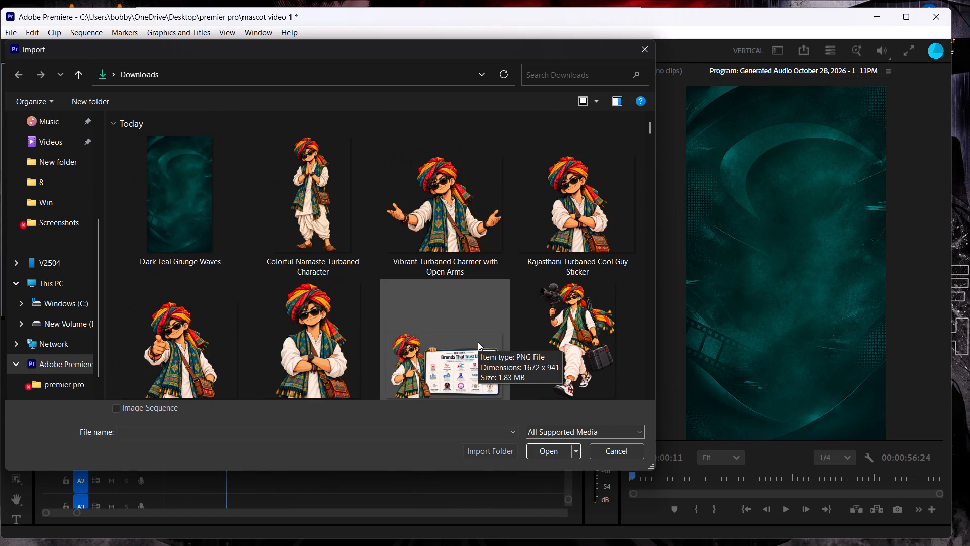
pyautogui.click(298, 213)
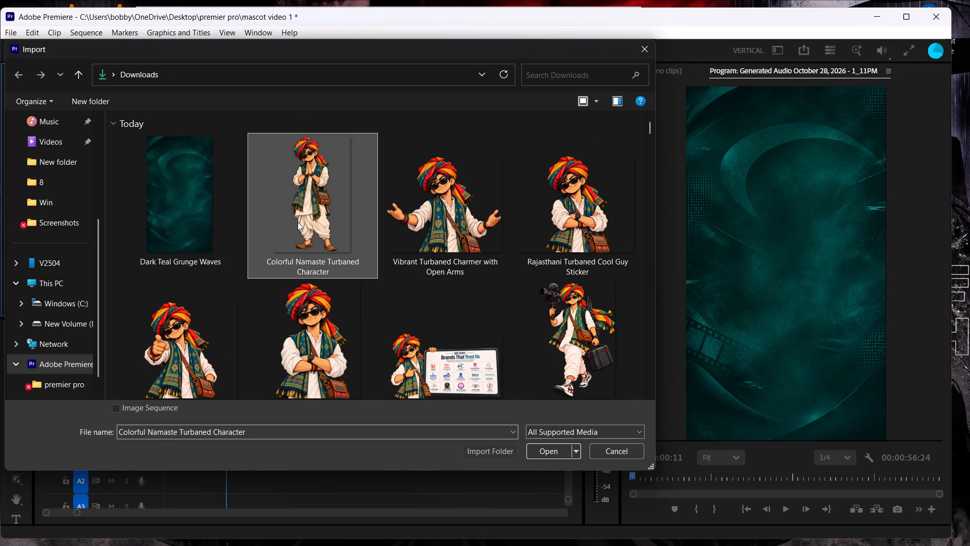
pyautogui.click(549, 454)
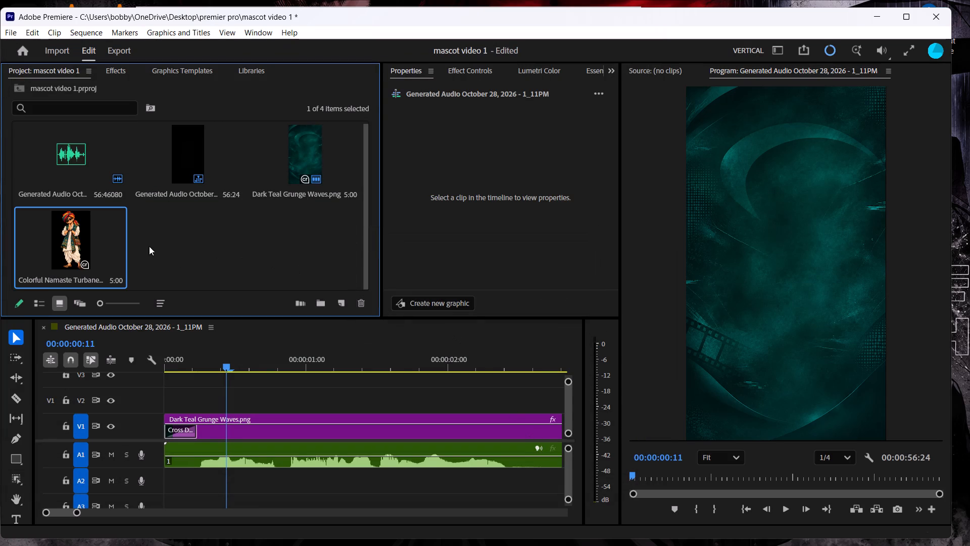
# Place the namaste mascot image on track V2 at the start of the sequence, above the teal background.
pyautogui.moveTo(70, 245); pyautogui.dragTo(162, 399)
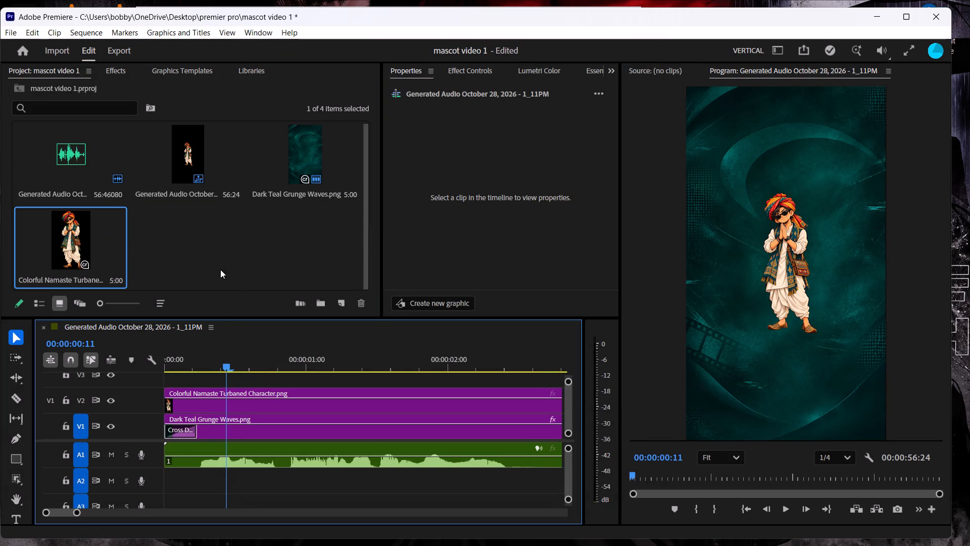
# Scale the namaste mascot clip up to 170%.
pyautogui.click(298, 398)
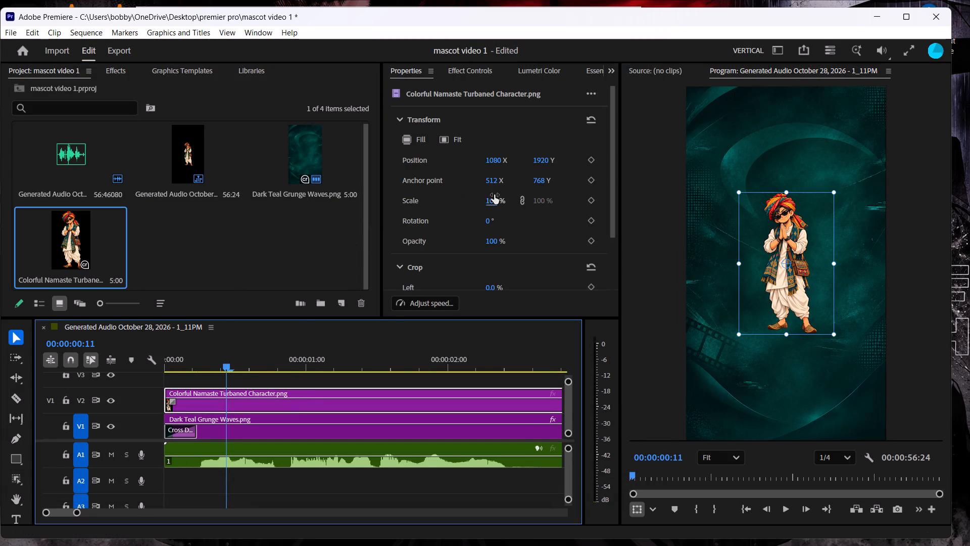
pyautogui.moveTo(497, 244); pyautogui.dragTo(526, 249)
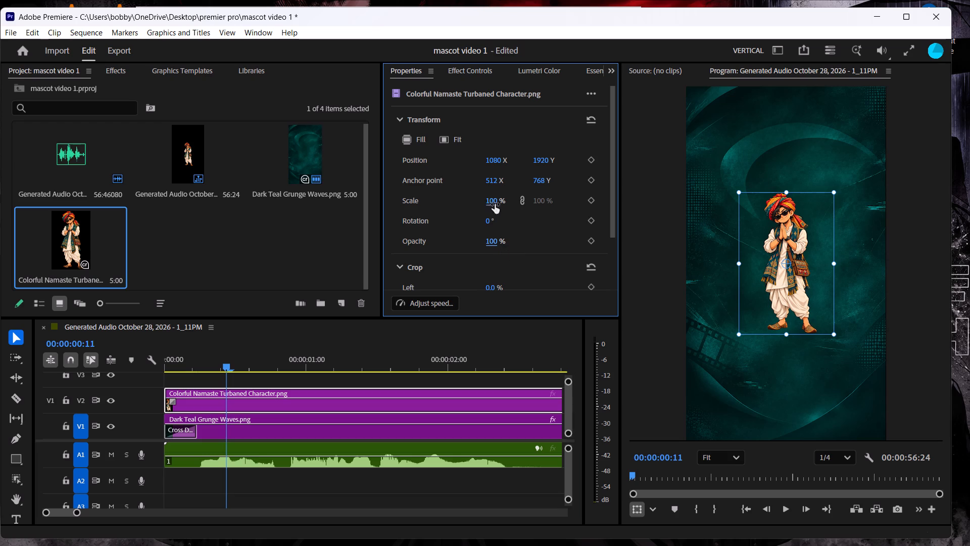
pyautogui.moveTo(492, 199); pyautogui.dragTo(549, 202)
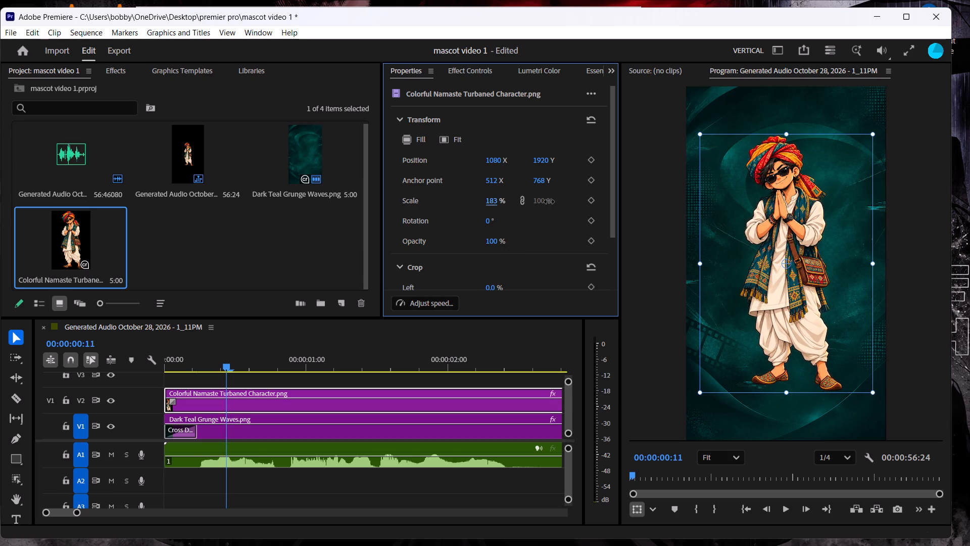
pyautogui.moveTo(549, 202); pyautogui.dragTo(549, 202)
pyautogui.moveTo(549, 202); pyautogui.dragTo(575, 204)
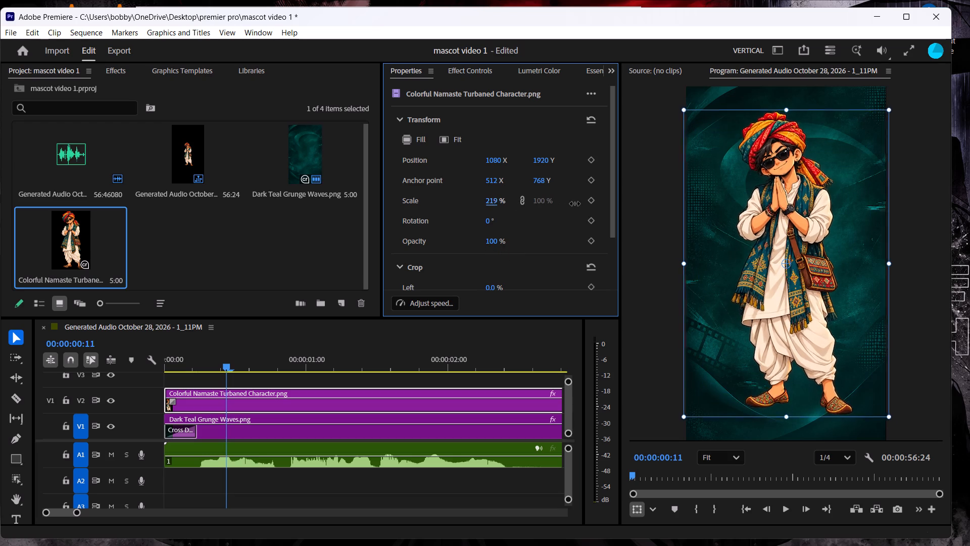
pyautogui.moveTo(575, 204); pyautogui.dragTo(548, 210)
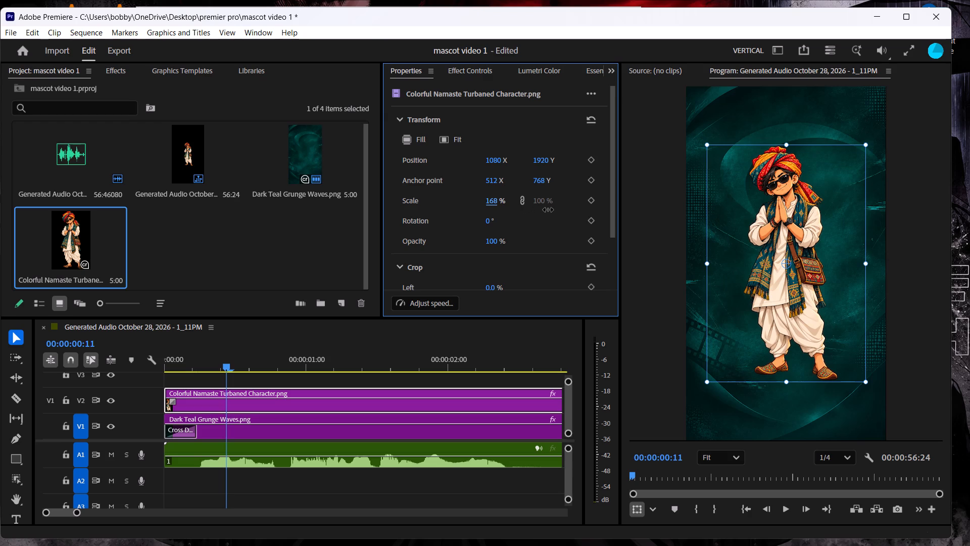
pyautogui.moveTo(548, 210); pyautogui.dragTo(549, 210)
# Lower the namaste mascot in the frame by setting its vertical position to 2156.
pyautogui.moveTo(545, 161); pyautogui.dragTo(714, 159)
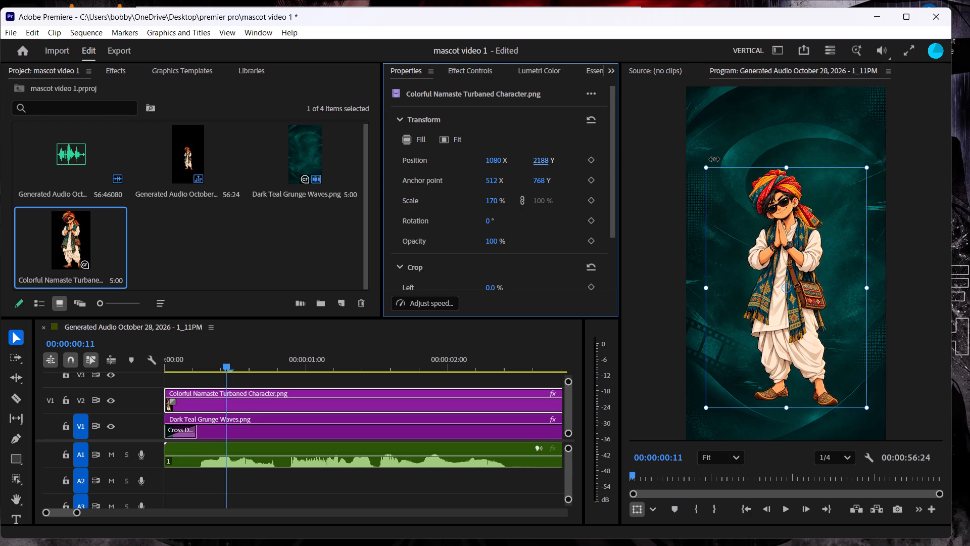
pyautogui.moveTo(714, 159); pyautogui.dragTo(705, 157)
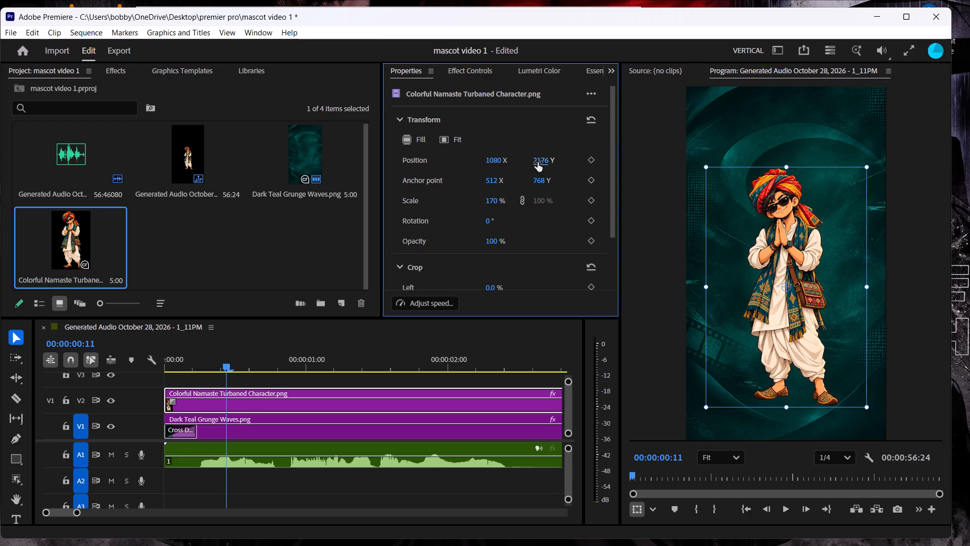
pyautogui.moveTo(543, 162); pyautogui.dragTo(525, 159)
# Trim the start of the namaste mascot clip to 00:00:00:07.
pyautogui.moveTo(228, 366); pyautogui.dragTo(209, 368)
pyautogui.moveTo(169, 392); pyautogui.dragTo(208, 393)
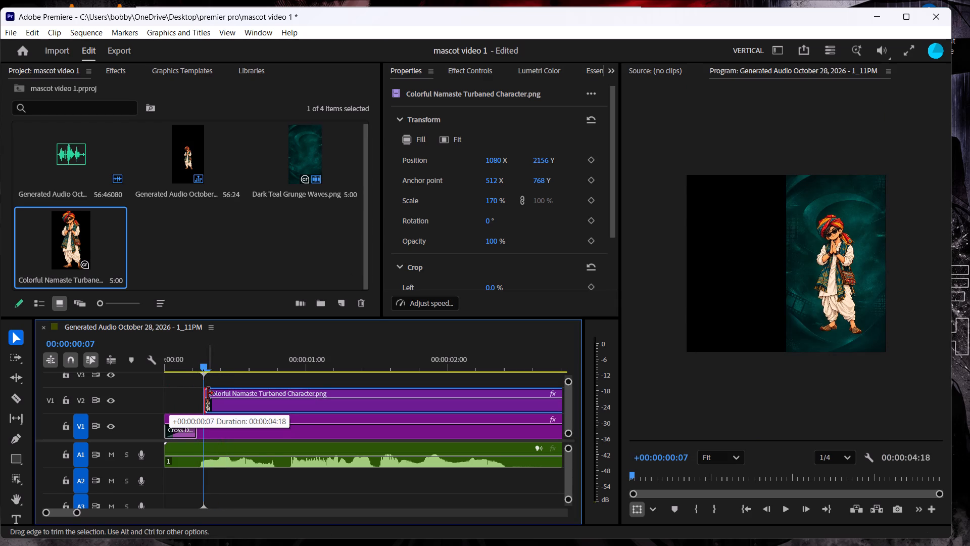
pyautogui.moveTo(208, 393); pyautogui.dragTo(207, 394)
# Add a short cross dissolve at the start of the namaste mascot clip.
pyautogui.moveTo(213, 400); pyautogui.dragTo(222, 401)
# Play back the sequence opening from the start to check the mascot's fade-in against the voice-over.
pyautogui.press('space')
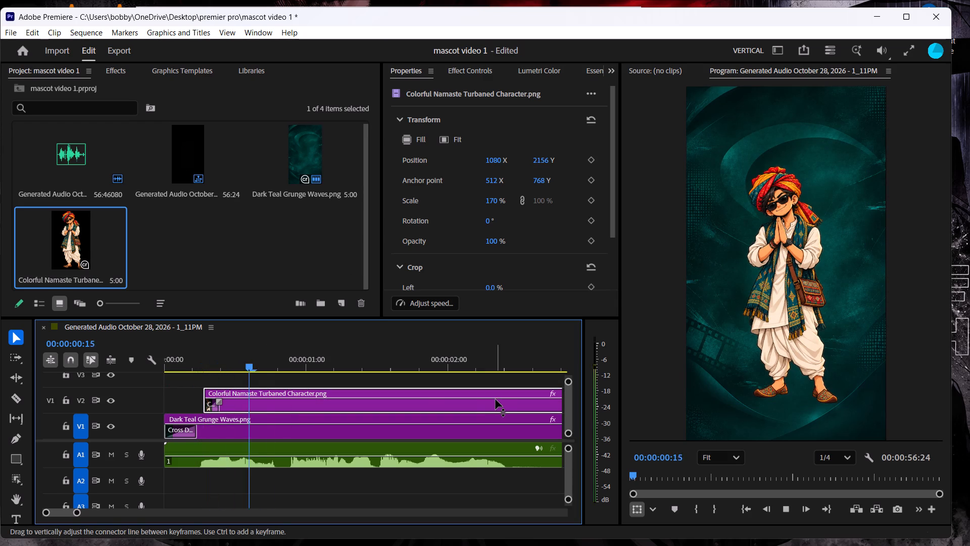
pyautogui.press('space')
pyautogui.moveTo(318, 363); pyautogui.dragTo(166, 382)
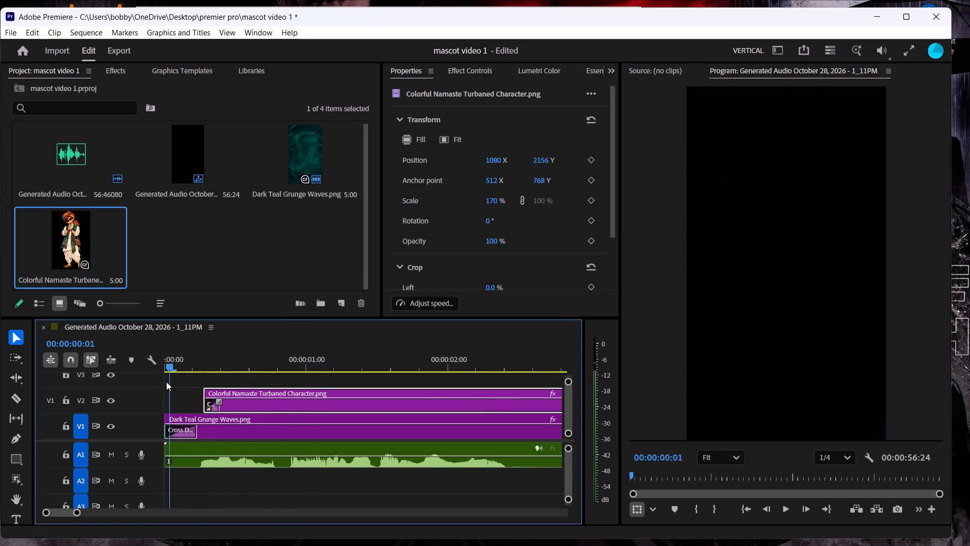
pyautogui.moveTo(166, 382); pyautogui.dragTo(165, 382)
pyautogui.press('space')
pyautogui.press('space')
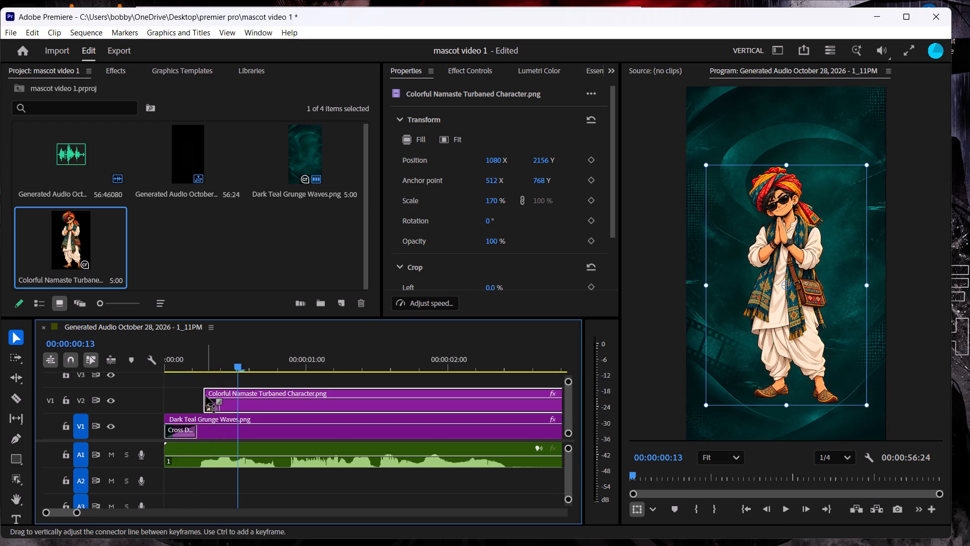
# Extend the start of the namaste mascot clip about one frame earlier and play back the opening.
pyautogui.click(203, 394)
pyautogui.moveTo(237, 370); pyautogui.dragTo(229, 370)
pyautogui.moveTo(231, 363); pyautogui.dragTo(191, 363)
pyautogui.press('space')
pyautogui.press('space')
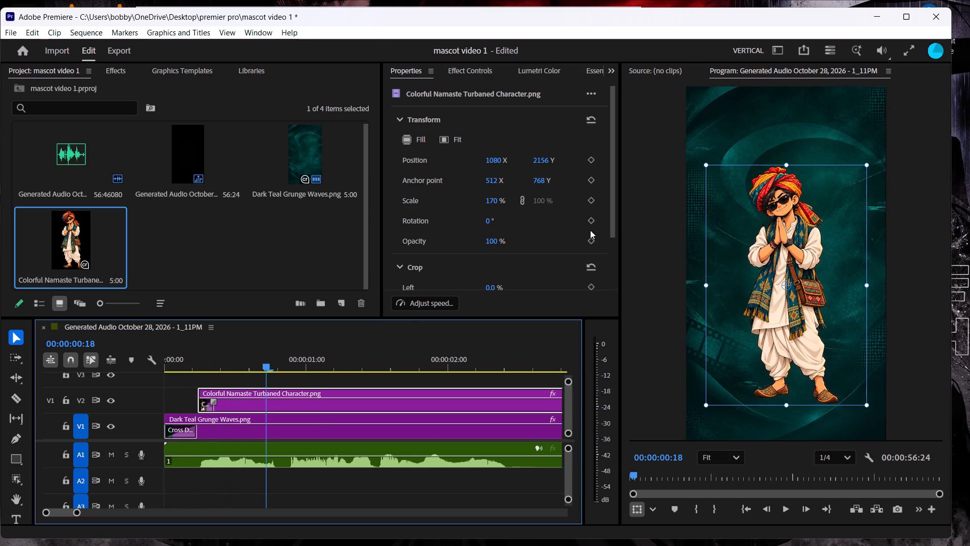
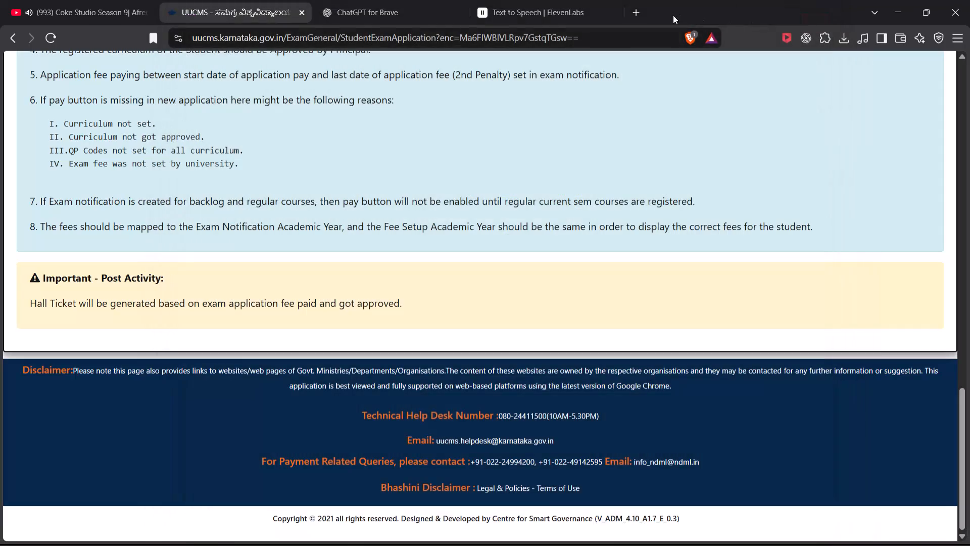
# Open YouTube in a new browser tab.
pyautogui.click(636, 8)
pyautogui.click(401, 43)
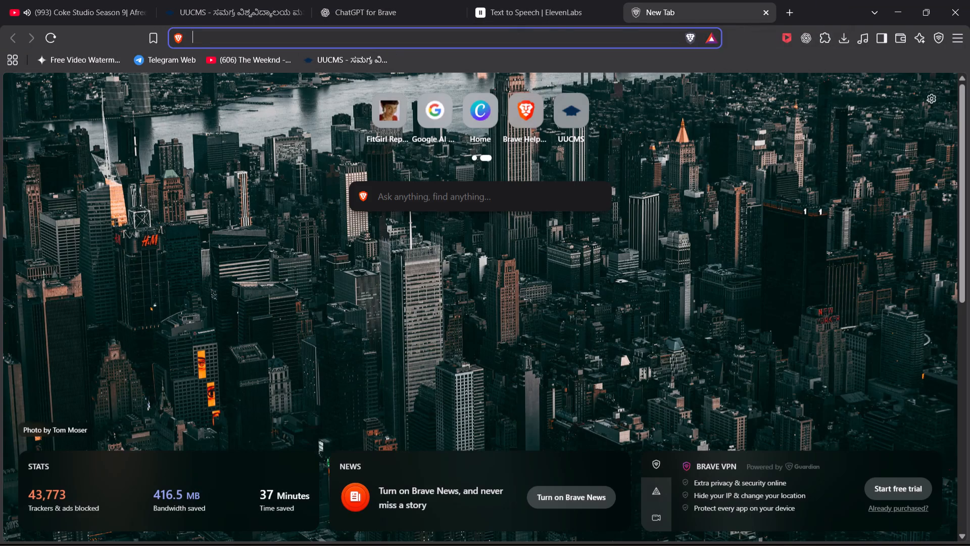
pyautogui.press('h')
pyautogui.click(209, 104)
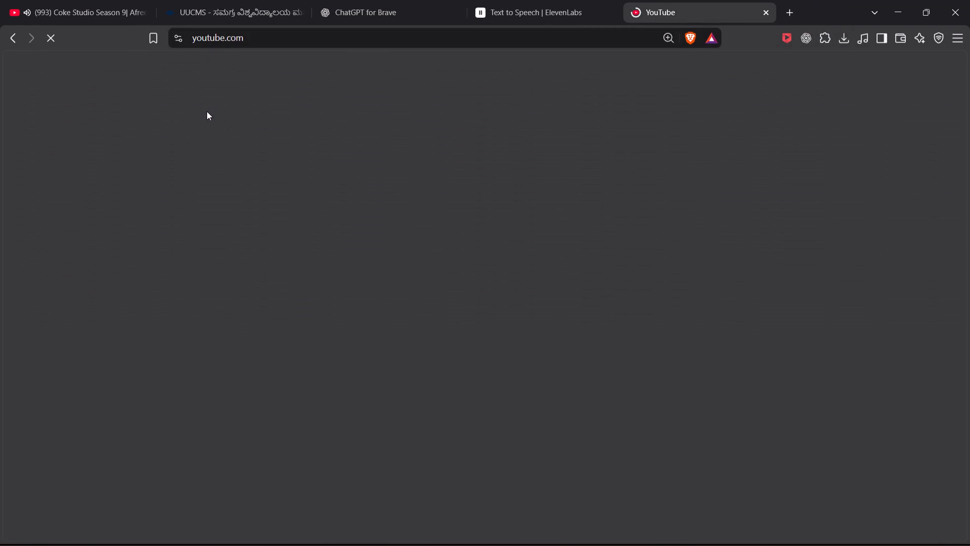
# Search YouTube for "how to make a character move in premiere pro".
pyautogui.click(306, 65)
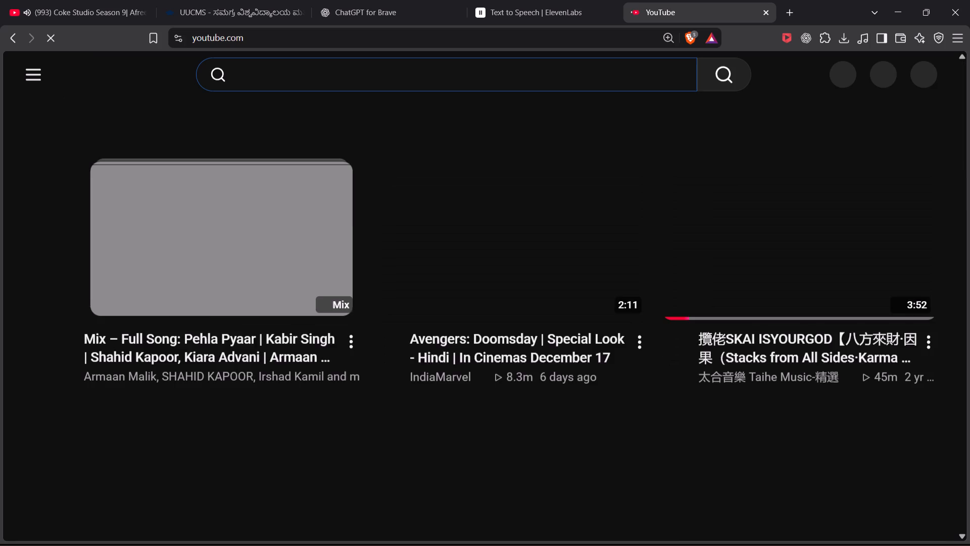
pyautogui.write('ho w')
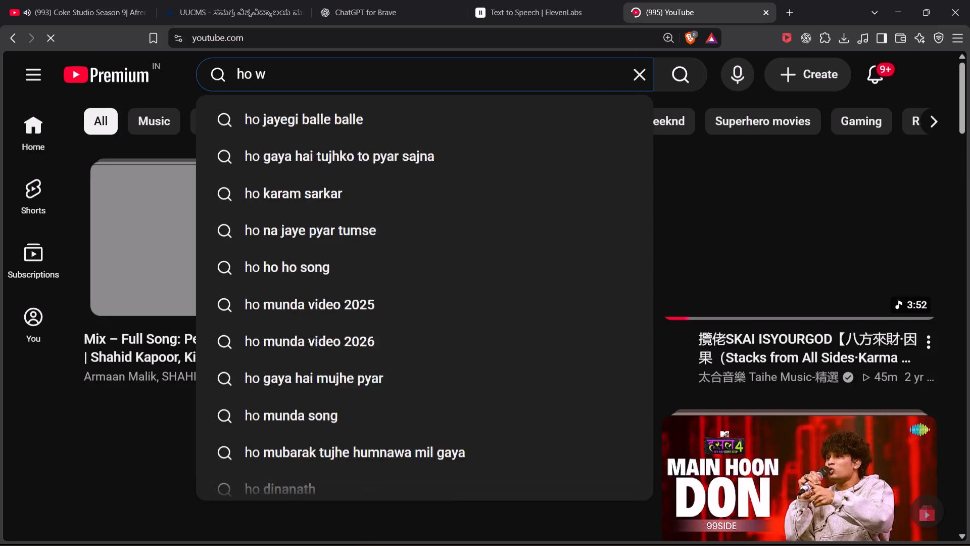
pyautogui.press('BackSpace')
pyautogui.write('w to f')
pyautogui.press('BackSpace')
pyautogui.press('g')
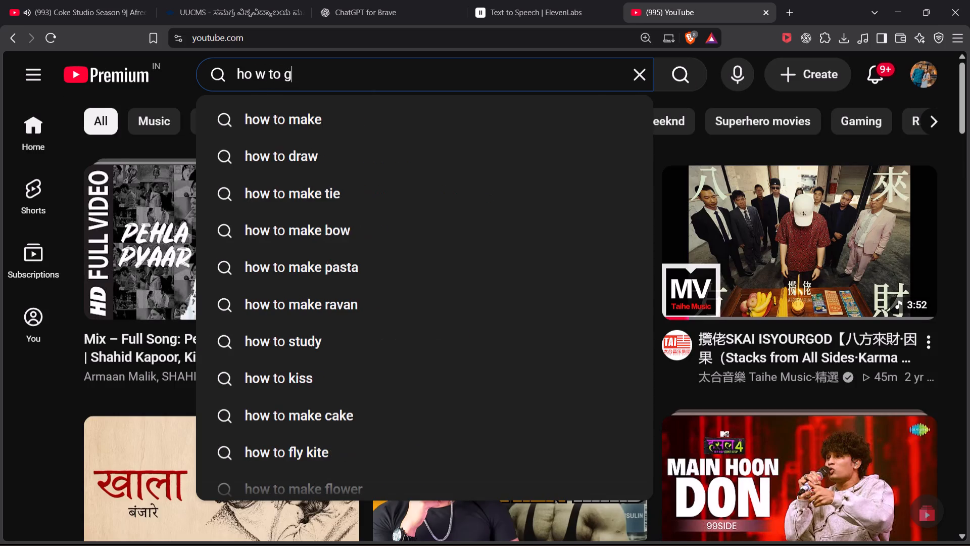
pyautogui.press('BackSpace')
pyautogui.press('BackSpace')
pyautogui.press('BackSpace')
pyautogui.press('BackSpace')
pyautogui.press('BackSpace')
pyautogui.press('BackSpace')
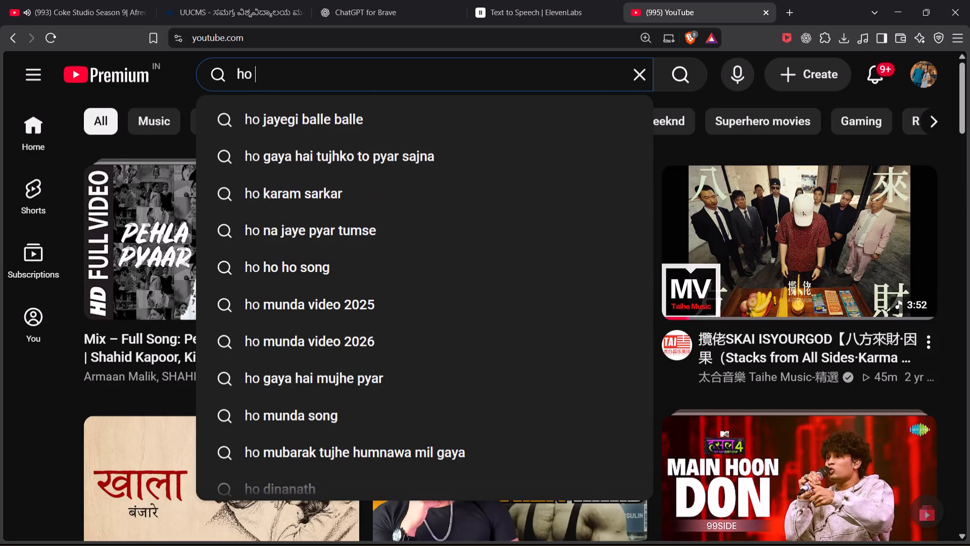
pyautogui.press('BackSpace')
pyautogui.write('w to')
pyautogui.press('space')
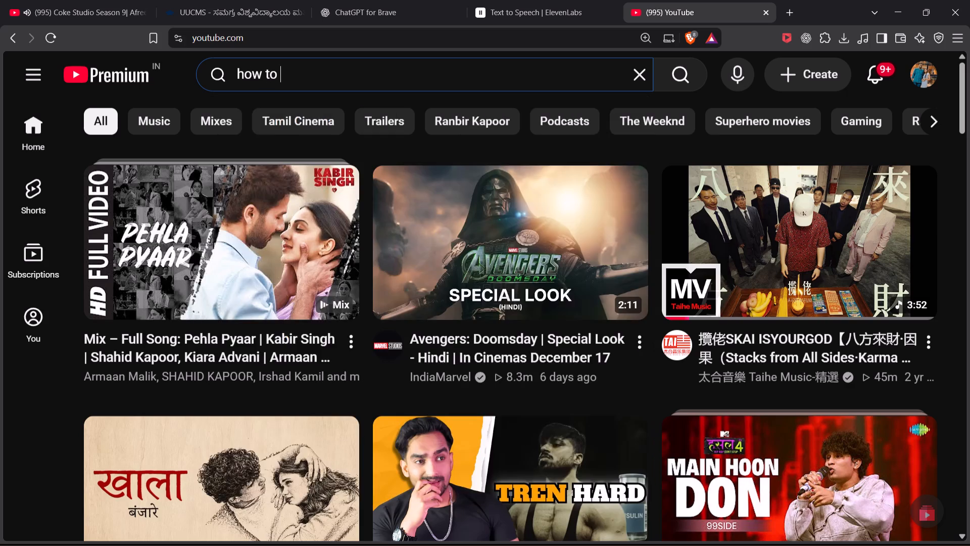
pyautogui.write('give move')
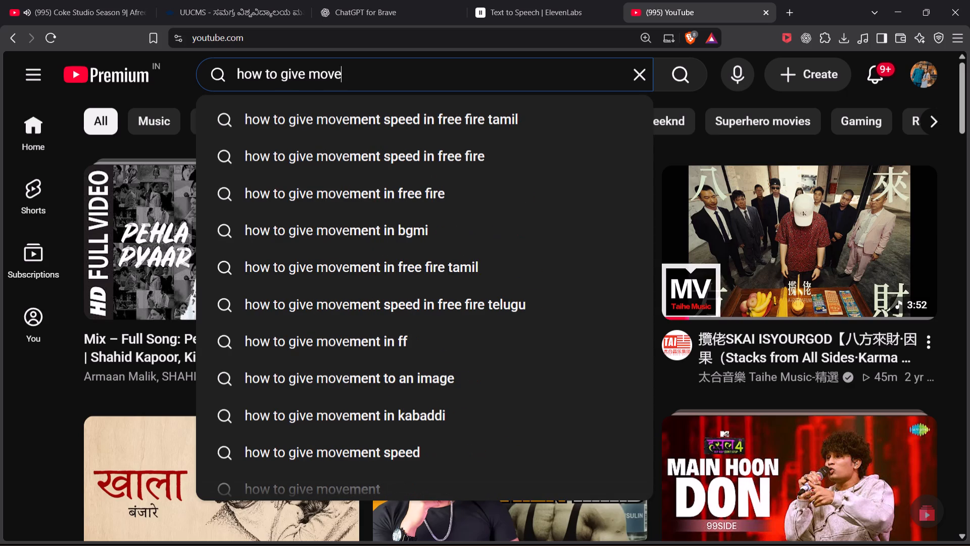
pyautogui.write('ment to a chara')
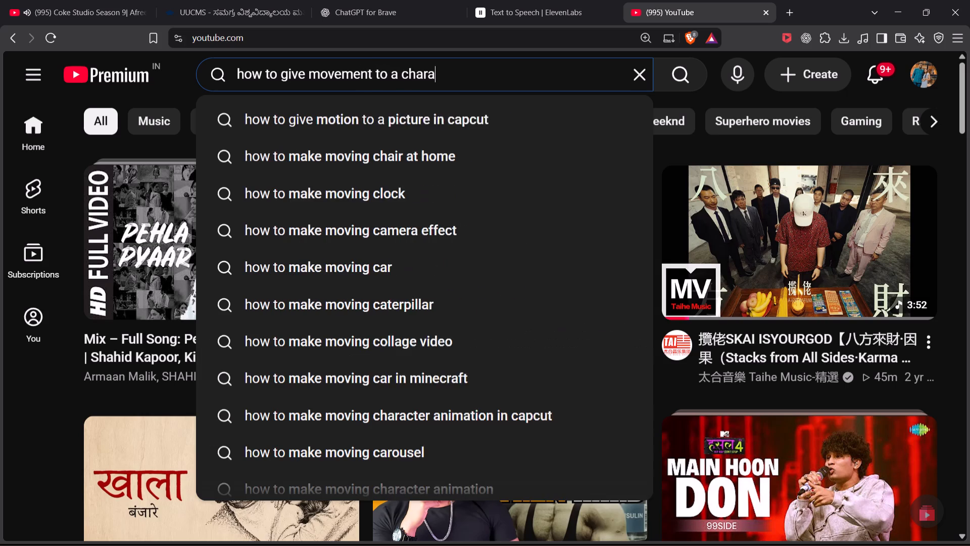
pyautogui.write('cter')
pyautogui.press('space')
pyautogui.write('in p')
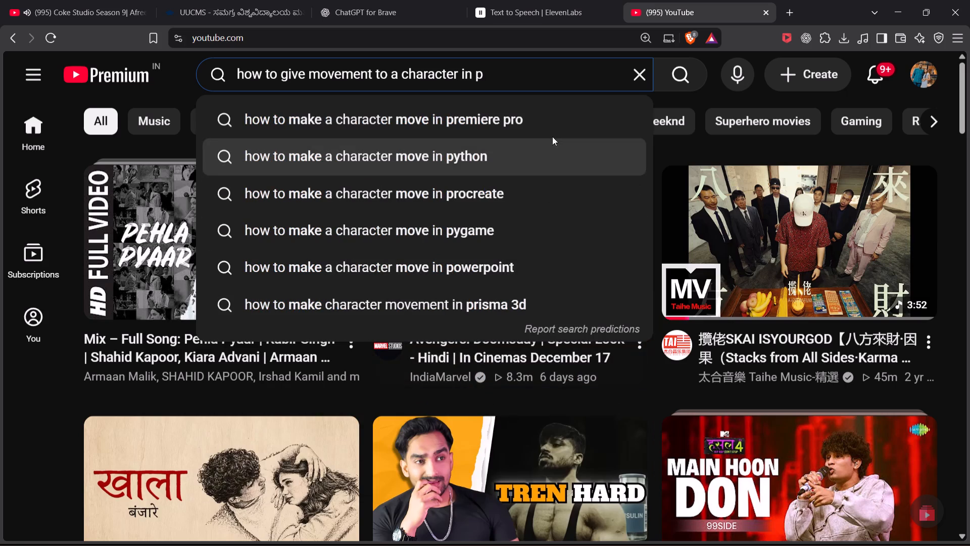
pyautogui.click(545, 123)
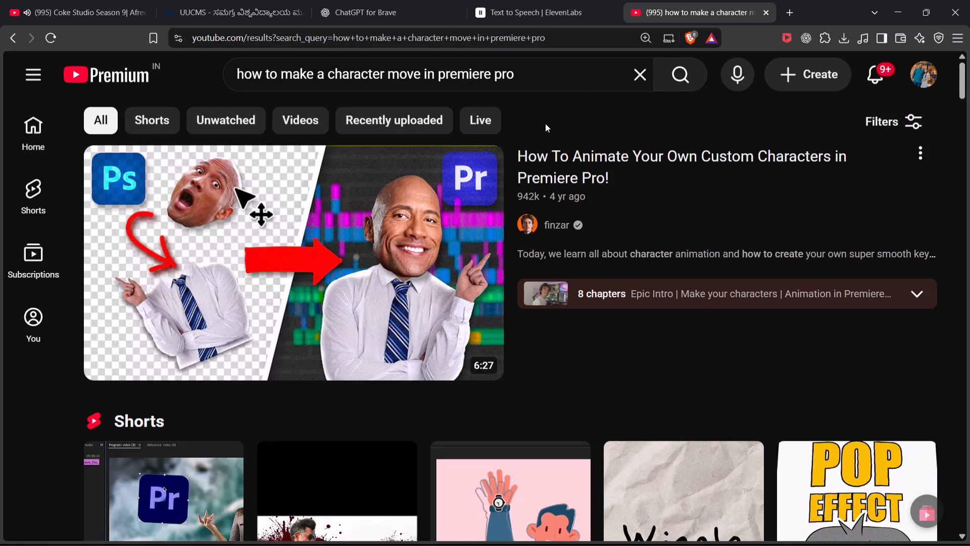
# Look through the search results and open the tutorial "How To Animate Your Own Custom Characters in Premiere Pro!".
pyautogui.scroll(-2, 556, 127)
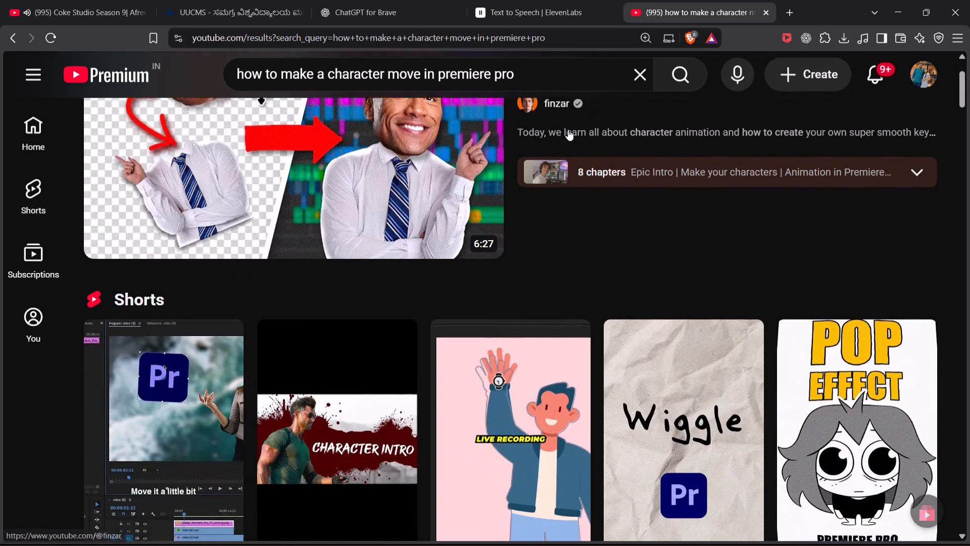
pyautogui.scroll(-1, 568, 129)
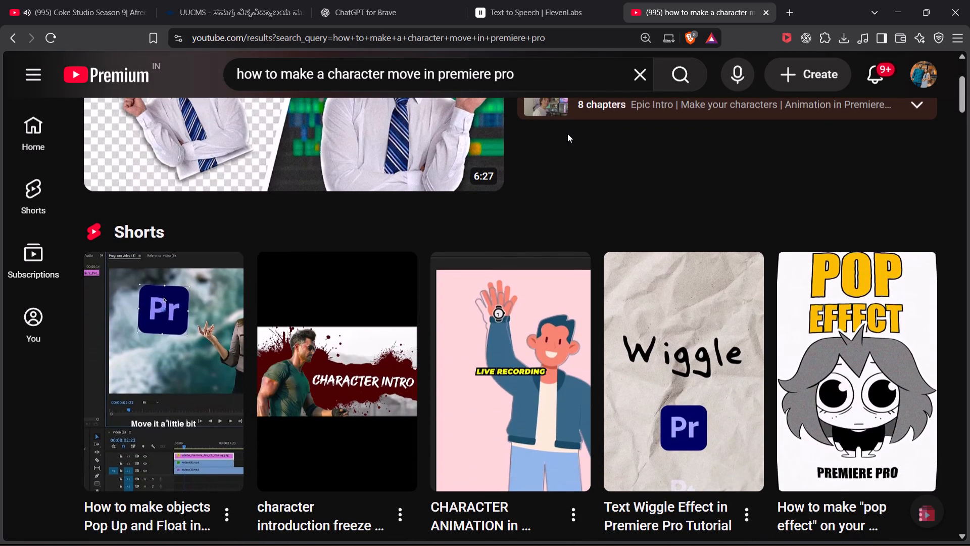
pyautogui.scroll(2, 553, 214)
pyautogui.scroll(-1, 553, 214)
pyautogui.scroll(6, 553, 214)
pyautogui.scroll(-9, 554, 214)
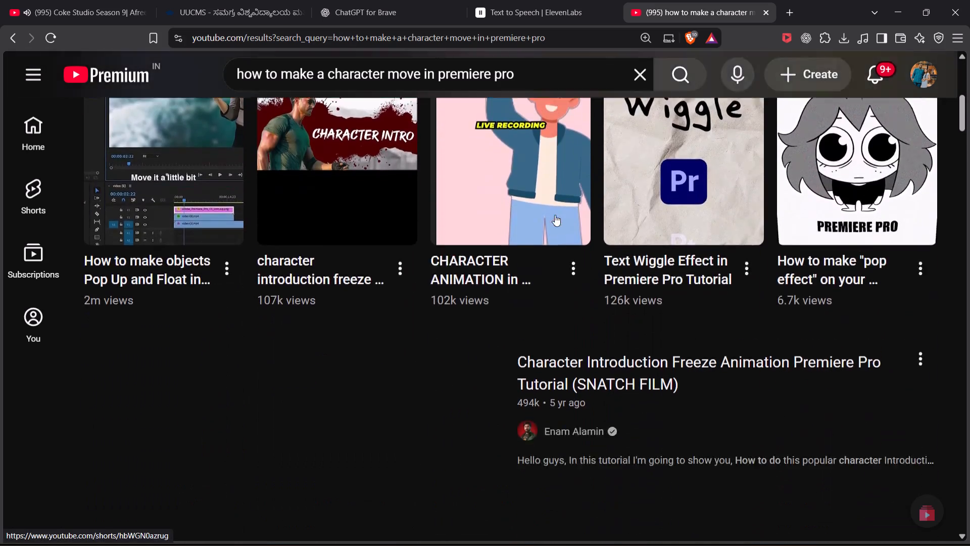
pyautogui.scroll(-3, 555, 215)
pyautogui.scroll(10, 555, 215)
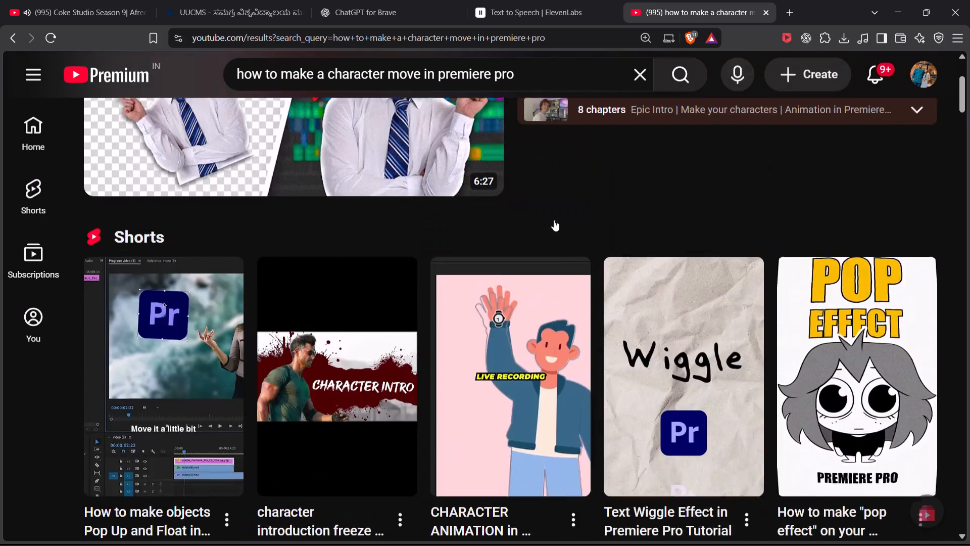
pyautogui.scroll(4, 456, 190)
pyautogui.click(413, 269)
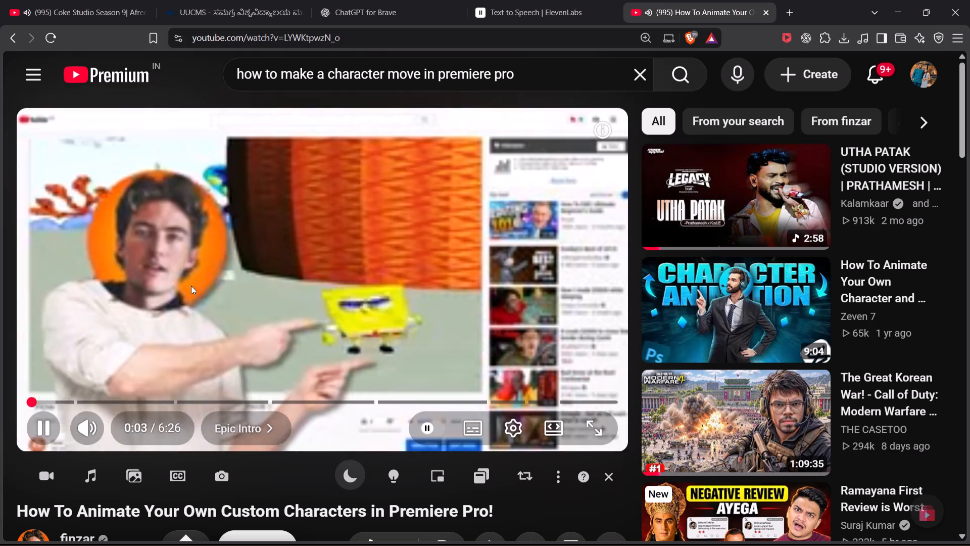
# Set the tutorial video's playback quality to 1080p60.
pyautogui.click(506, 429)
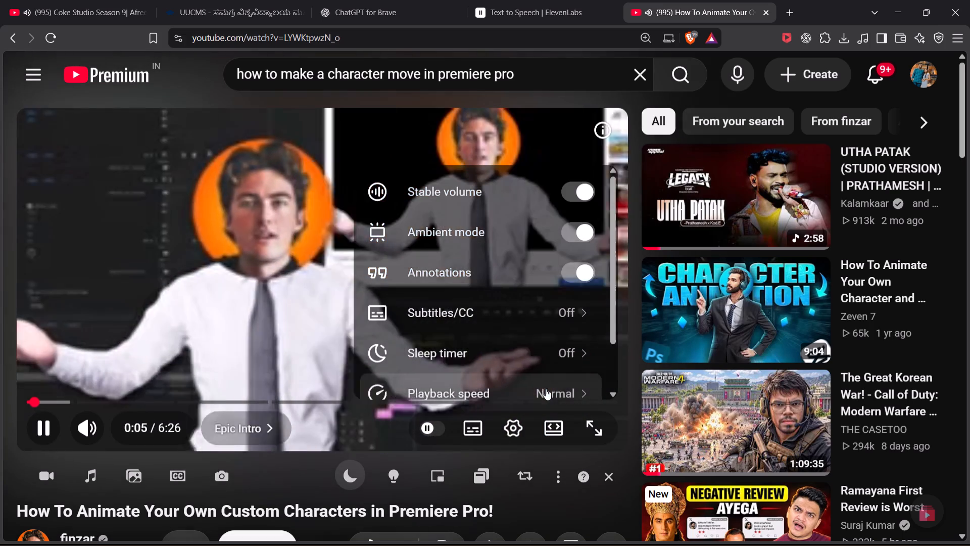
pyautogui.scroll(-1, 546, 390)
pyautogui.click(549, 380)
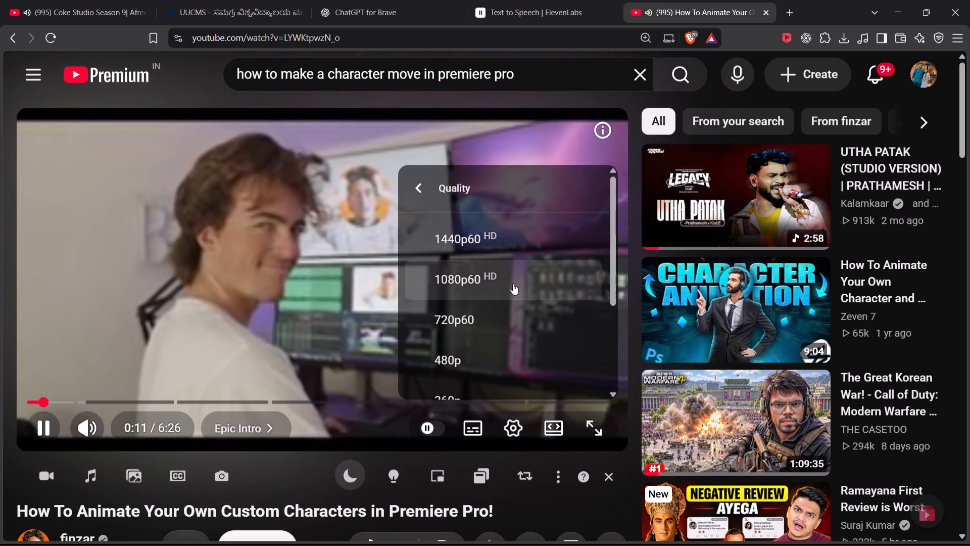
pyautogui.click(513, 284)
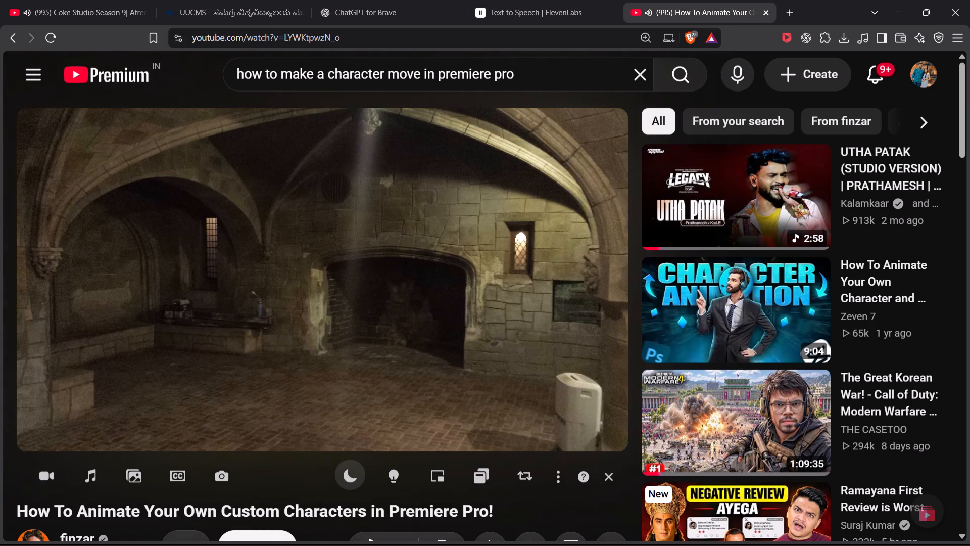
# Skip ahead through the intro and character-making part of the tutorial, and pause it at about 1:20.
pyautogui.press('Right')
pyautogui.press('Right')
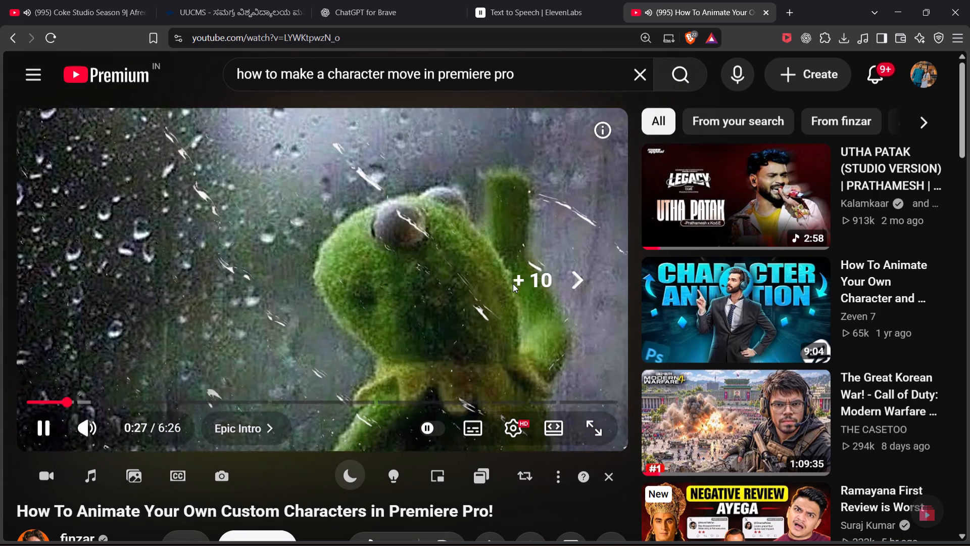
pyautogui.press('Right')
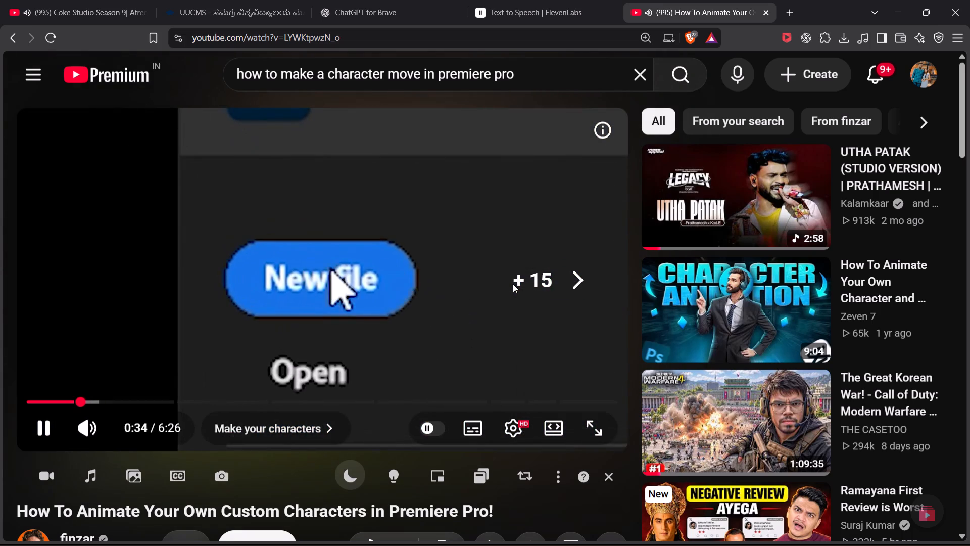
pyautogui.press('Right')
pyautogui.press('Right')
pyautogui.press('Right')
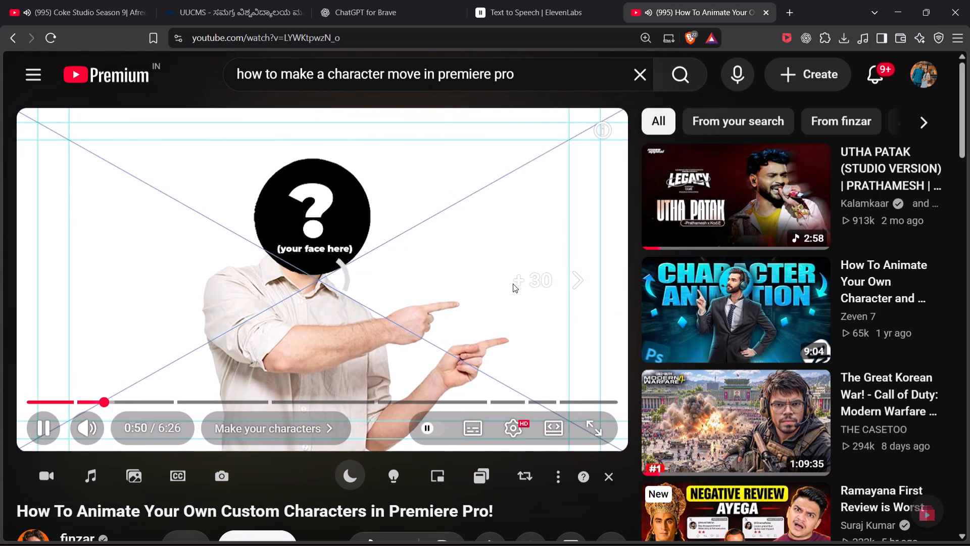
pyautogui.press('Right')
pyautogui.press('Right')
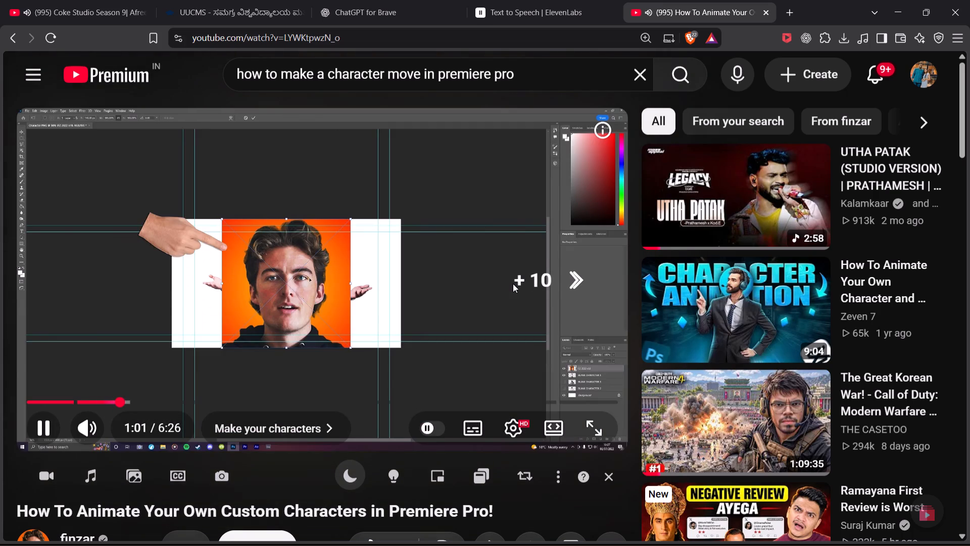
pyautogui.press('Right')
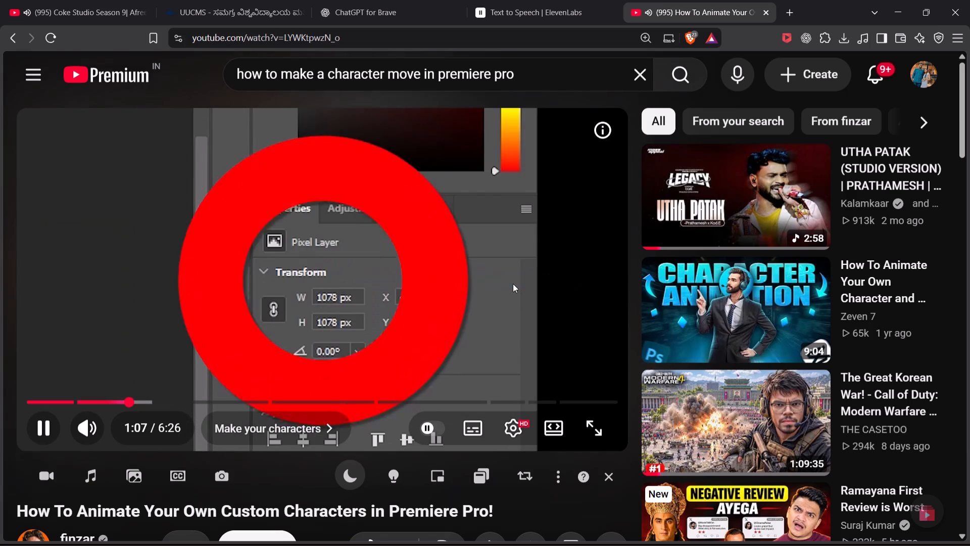
pyautogui.press('Right')
pyautogui.press('Right')
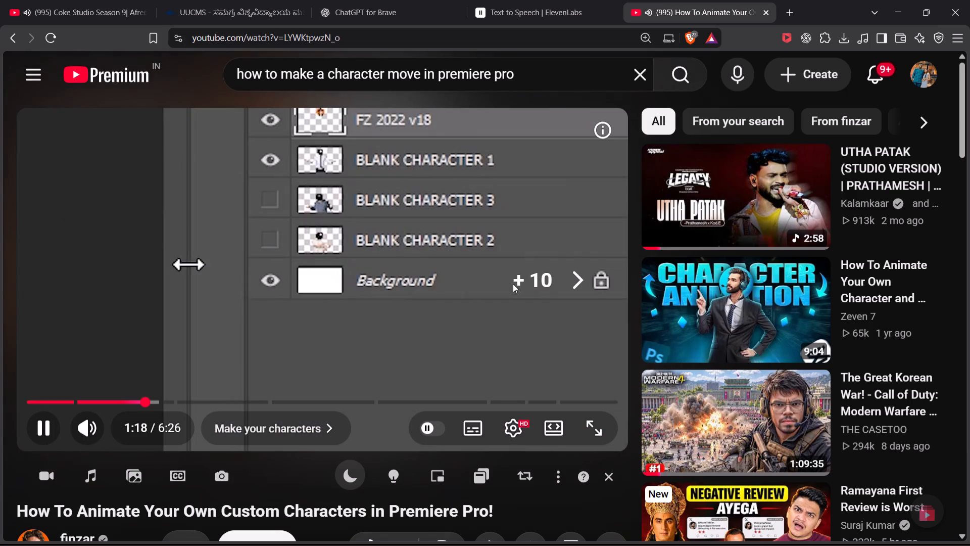
pyautogui.click(477, 249)
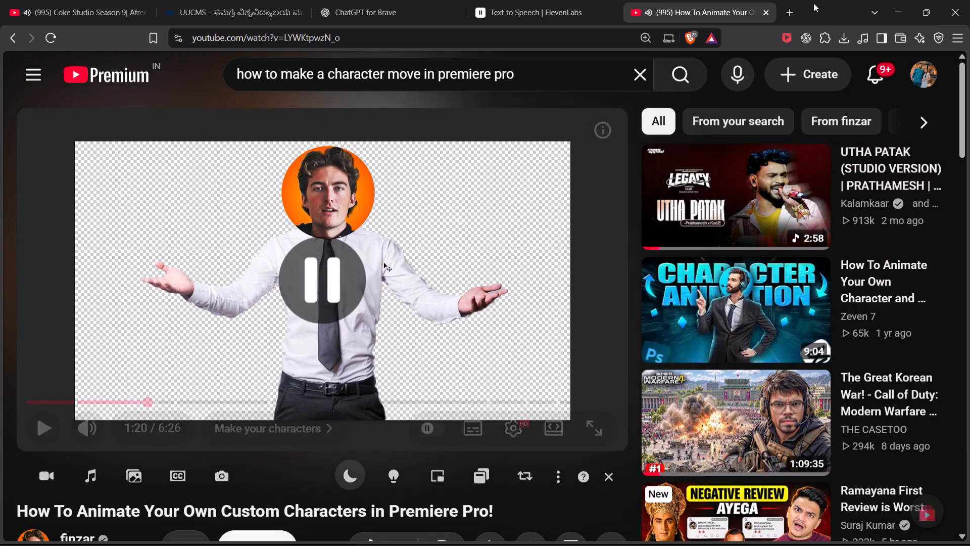
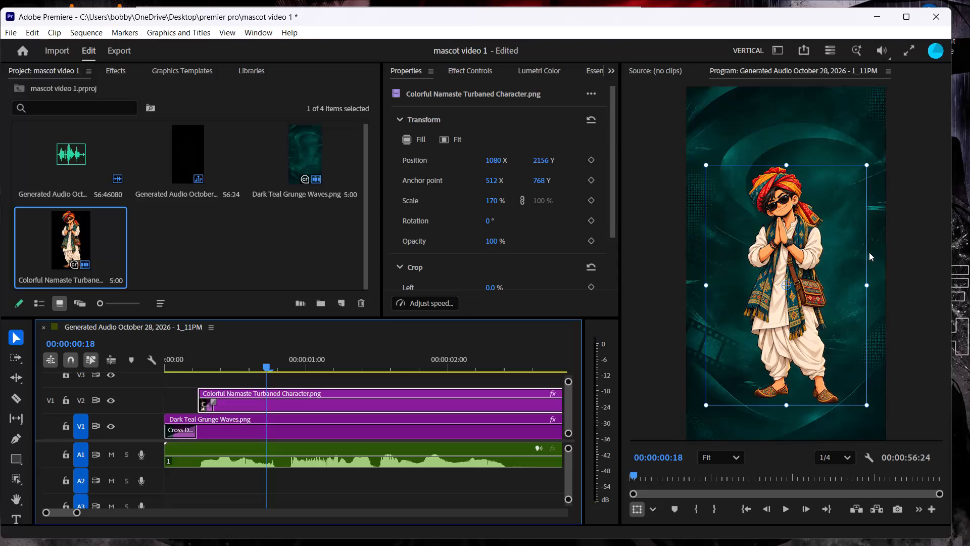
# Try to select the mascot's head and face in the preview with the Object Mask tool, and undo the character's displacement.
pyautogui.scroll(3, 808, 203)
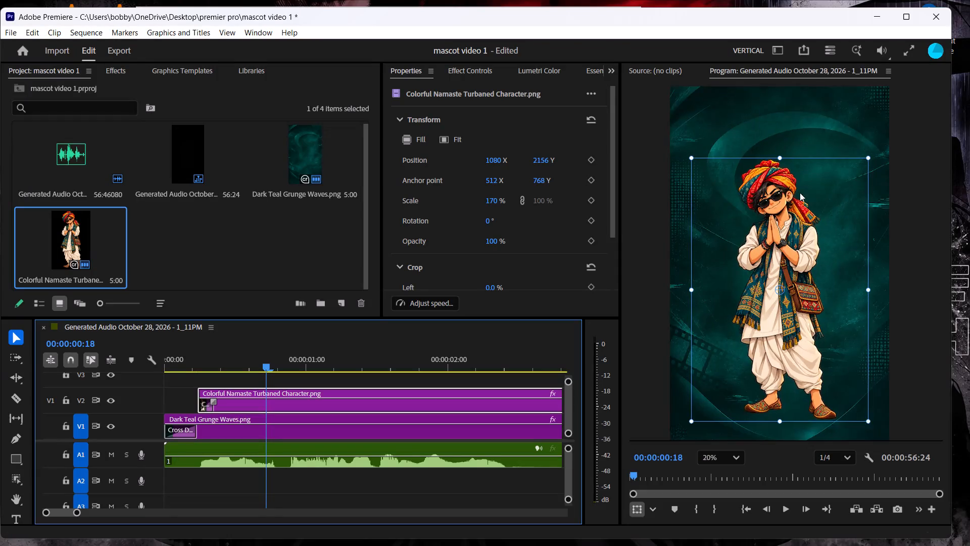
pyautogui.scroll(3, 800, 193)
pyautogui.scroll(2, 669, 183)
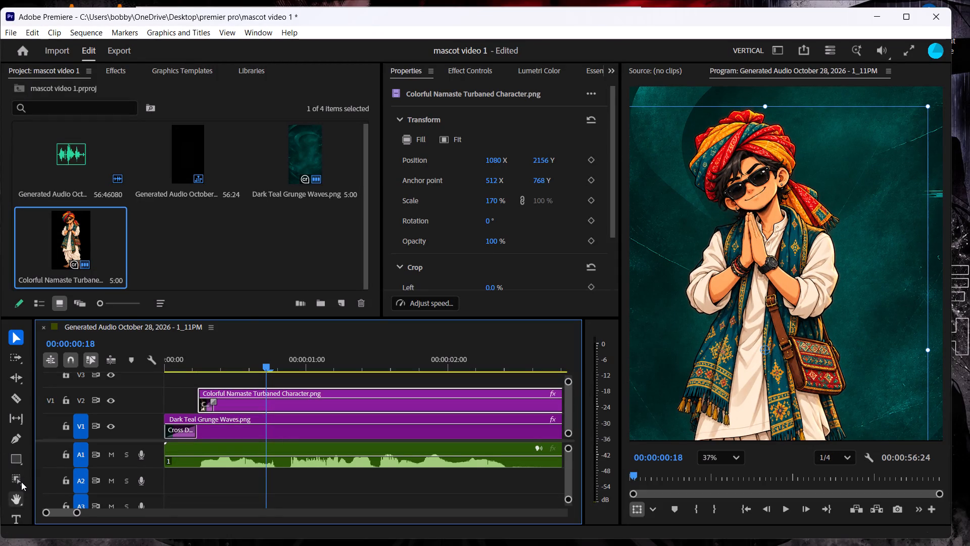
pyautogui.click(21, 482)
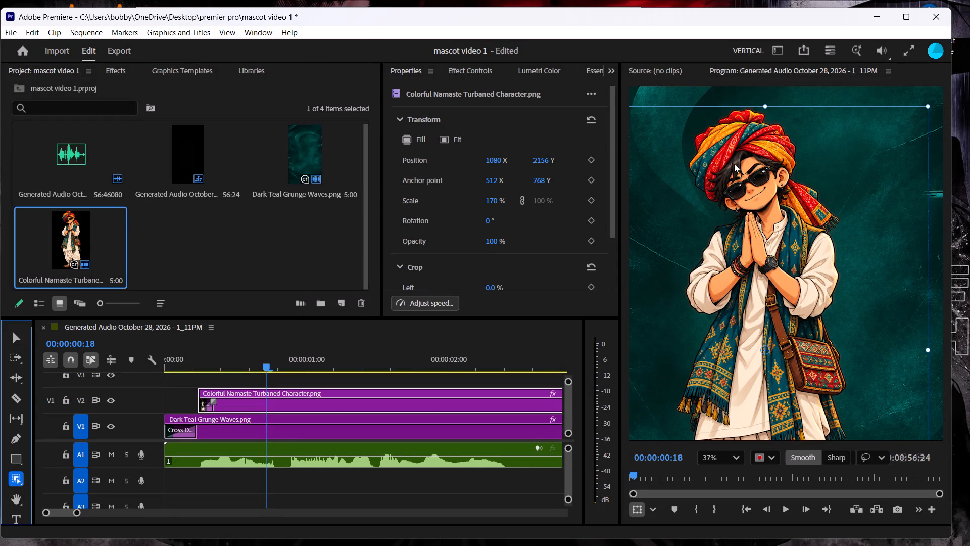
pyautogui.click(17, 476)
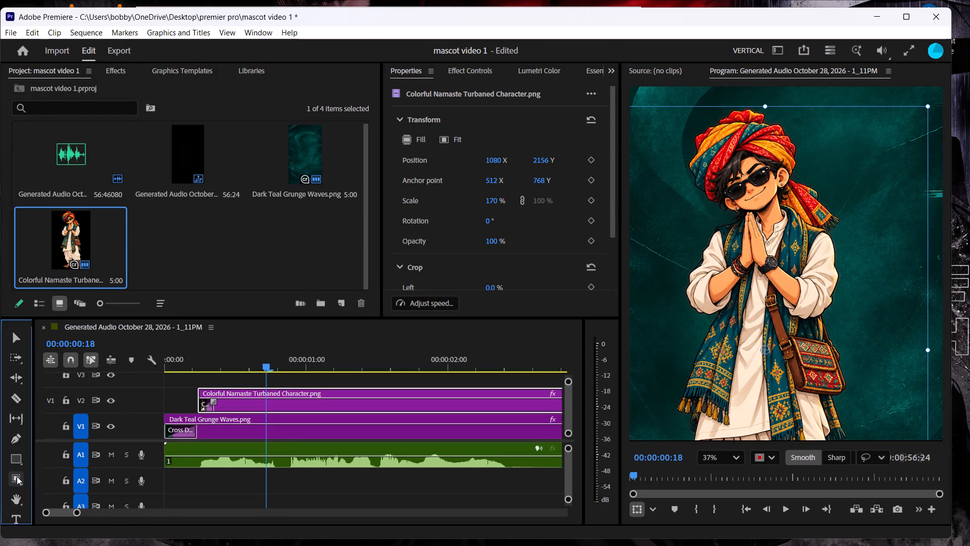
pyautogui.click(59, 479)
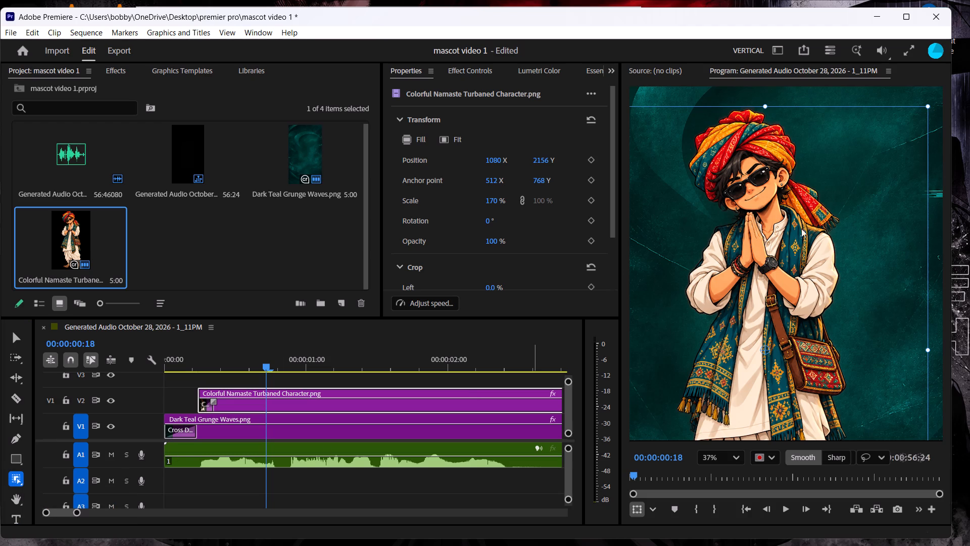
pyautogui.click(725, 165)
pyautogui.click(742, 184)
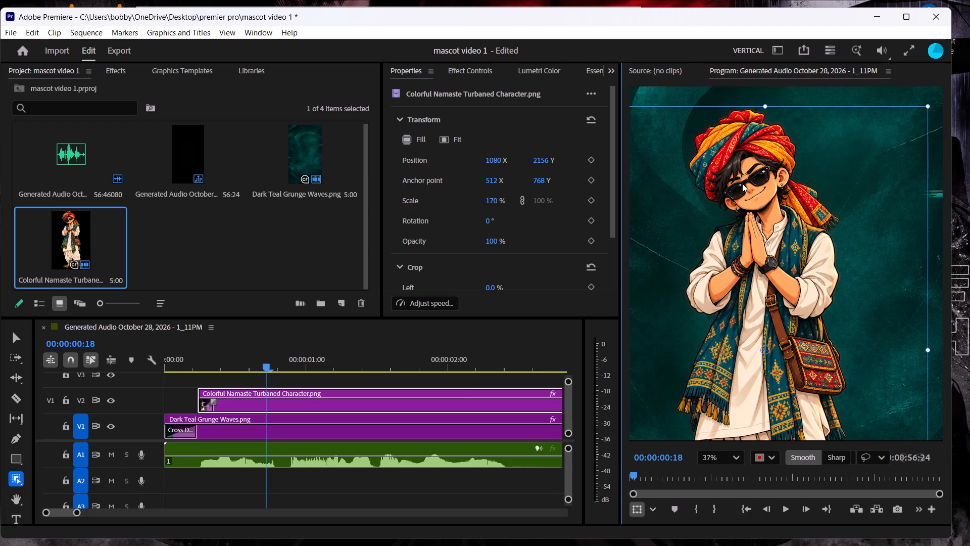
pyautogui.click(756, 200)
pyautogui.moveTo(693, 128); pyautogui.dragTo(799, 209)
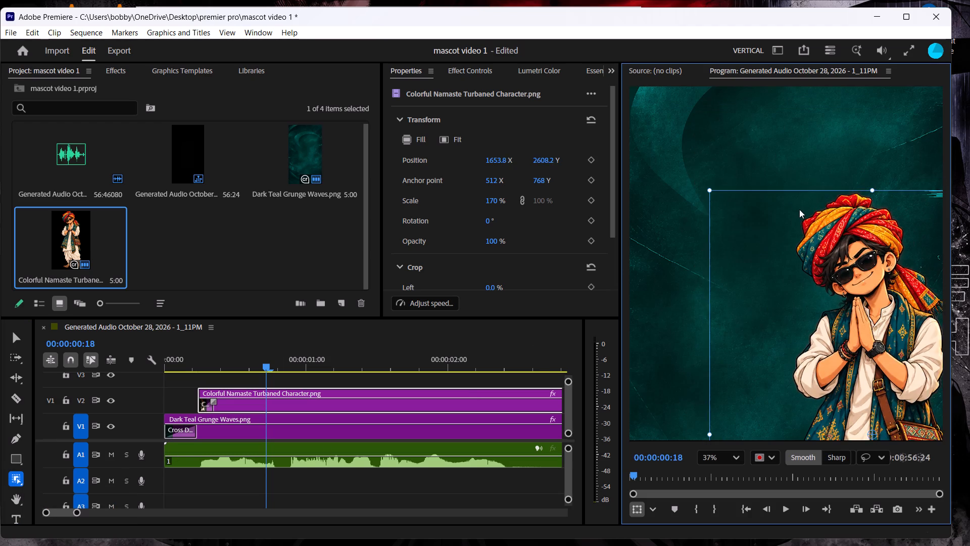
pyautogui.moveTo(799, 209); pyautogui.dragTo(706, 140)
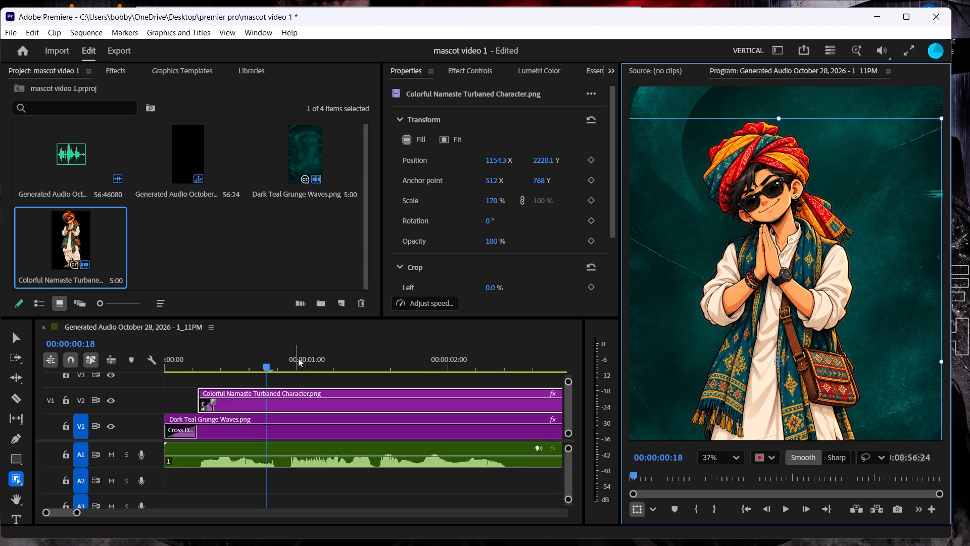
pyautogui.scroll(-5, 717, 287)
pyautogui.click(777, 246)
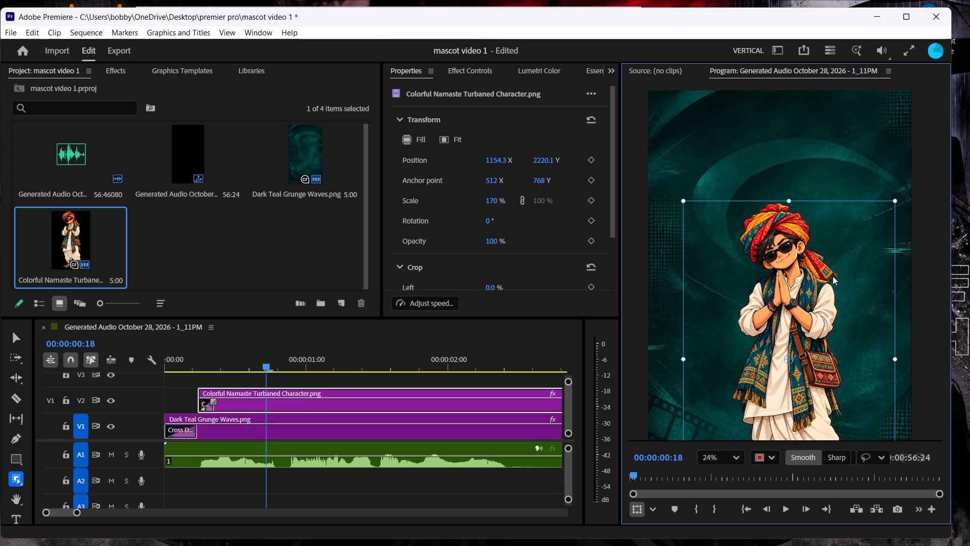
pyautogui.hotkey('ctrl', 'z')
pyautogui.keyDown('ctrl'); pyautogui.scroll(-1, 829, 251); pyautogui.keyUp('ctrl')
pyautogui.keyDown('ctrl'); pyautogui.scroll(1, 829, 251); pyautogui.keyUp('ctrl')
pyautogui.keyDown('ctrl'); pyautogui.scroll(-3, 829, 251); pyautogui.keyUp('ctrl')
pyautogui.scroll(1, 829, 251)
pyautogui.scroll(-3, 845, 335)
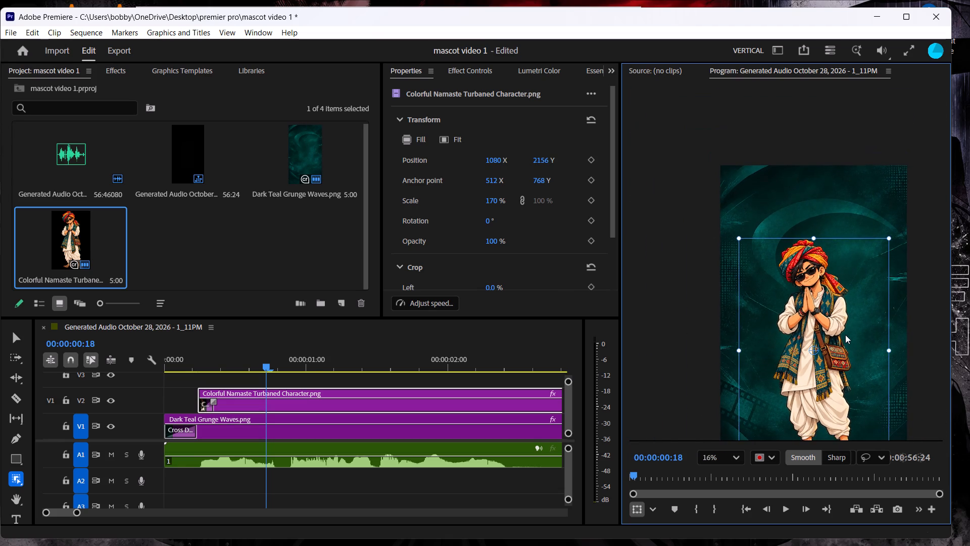
# Undo the last change to the mascot clip's start on V2, set the preview zoom to Fit, and return to the Selection tool.
pyautogui.scroll(-2, 845, 335)
pyautogui.hotkey('ctrl', 'z')
pyautogui.scroll(-1, 861, 361)
pyautogui.moveTo(856, 381); pyautogui.dragTo(798, 304, button='middle')
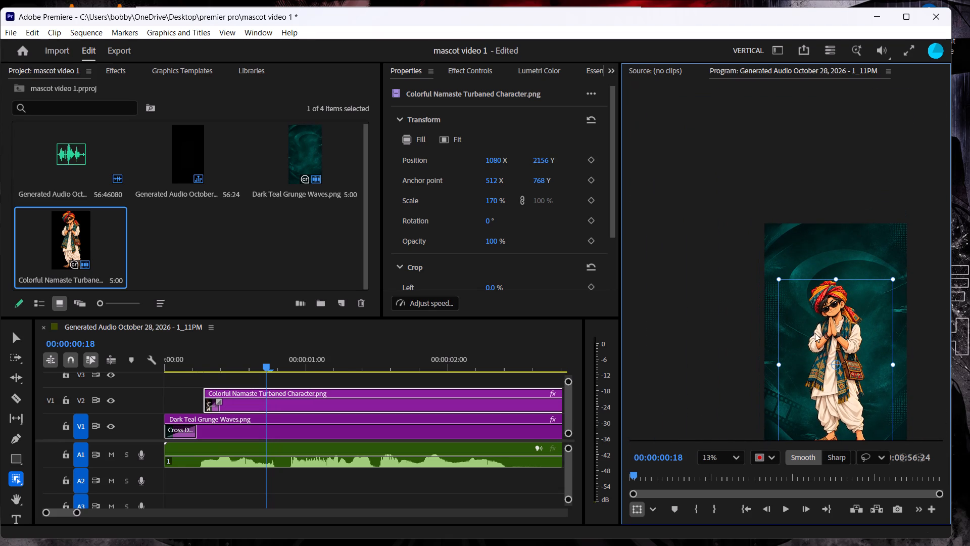
pyautogui.moveTo(815, 334); pyautogui.dragTo(745, 237, button='middle')
pyautogui.click(730, 456)
pyautogui.click(709, 284)
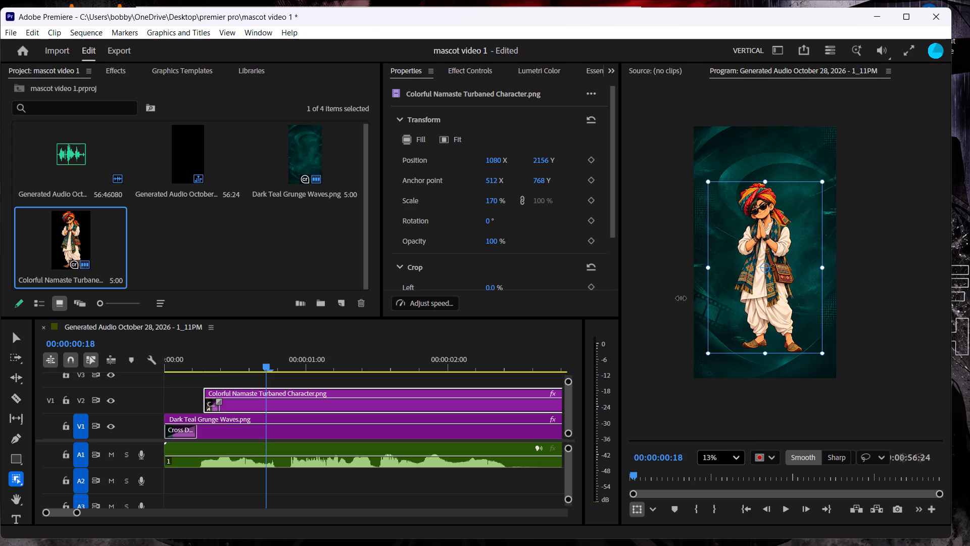
pyautogui.click(22, 342)
pyautogui.click(18, 347)
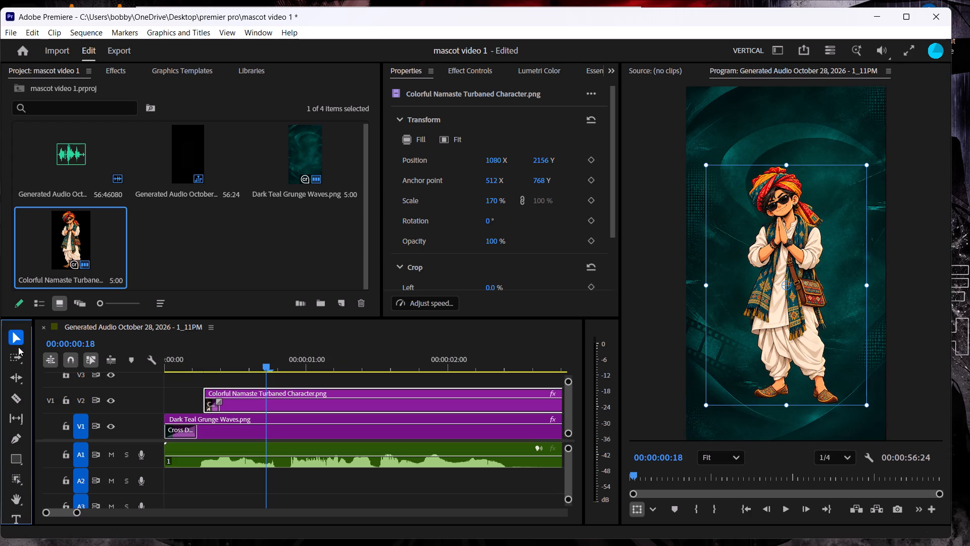
# Play and scrub the first seconds of the sequence to check the mascot clip's timing against the voice-over.
pyautogui.moveTo(267, 363); pyautogui.dragTo(201, 372)
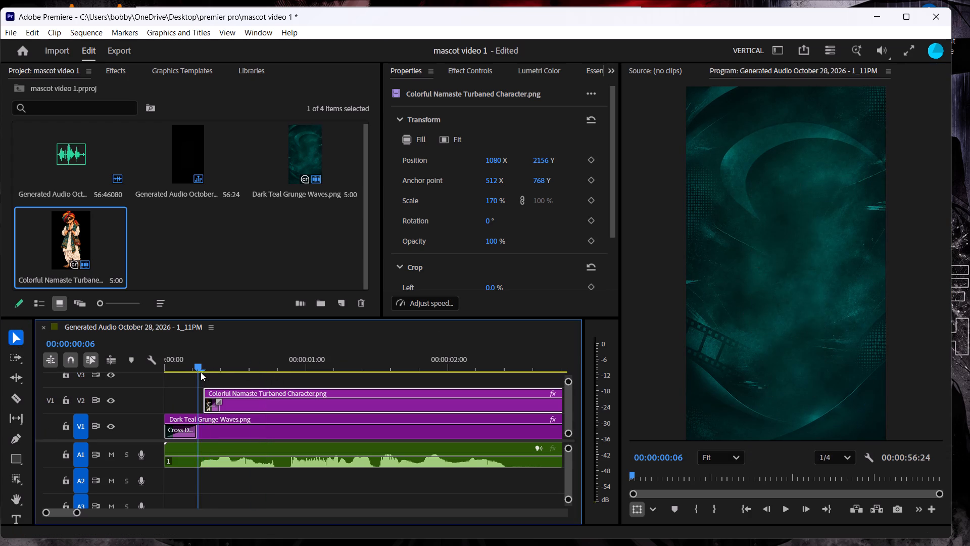
pyautogui.press('space')
pyautogui.press('space')
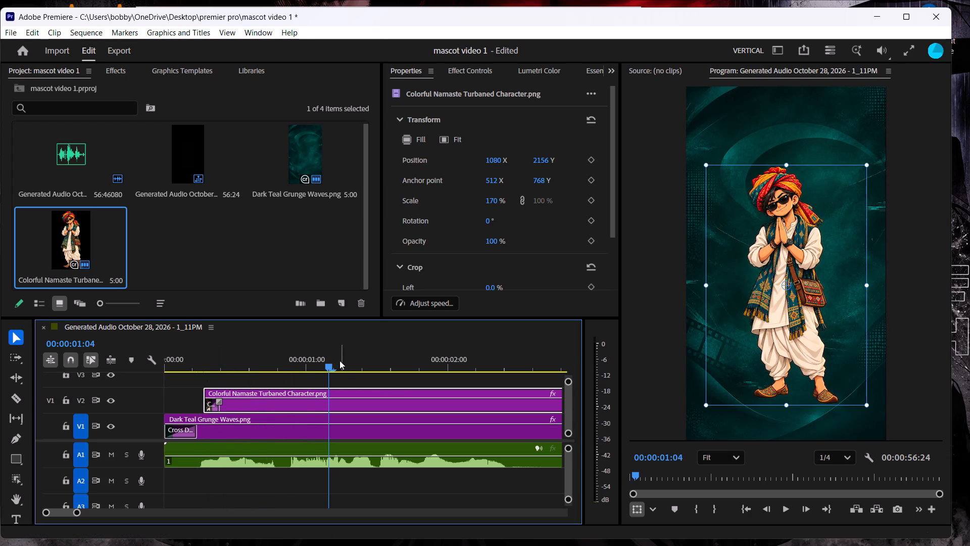
pyautogui.press('space')
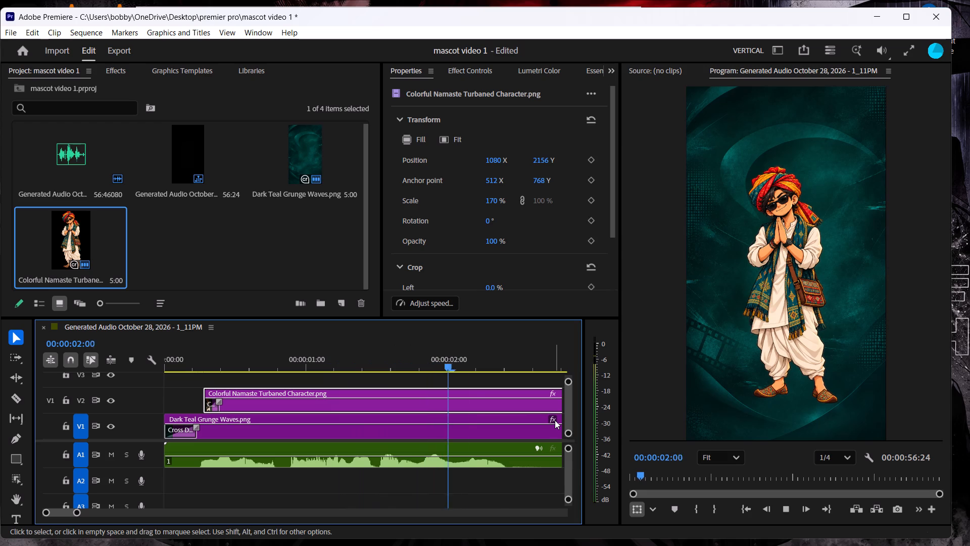
pyautogui.press('space')
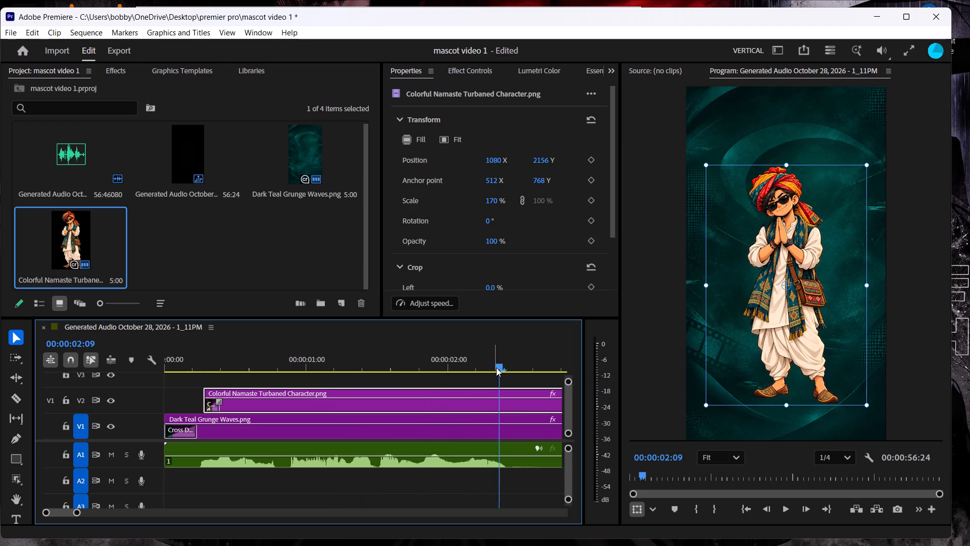
pyautogui.moveTo(496, 368); pyautogui.dragTo(340, 369)
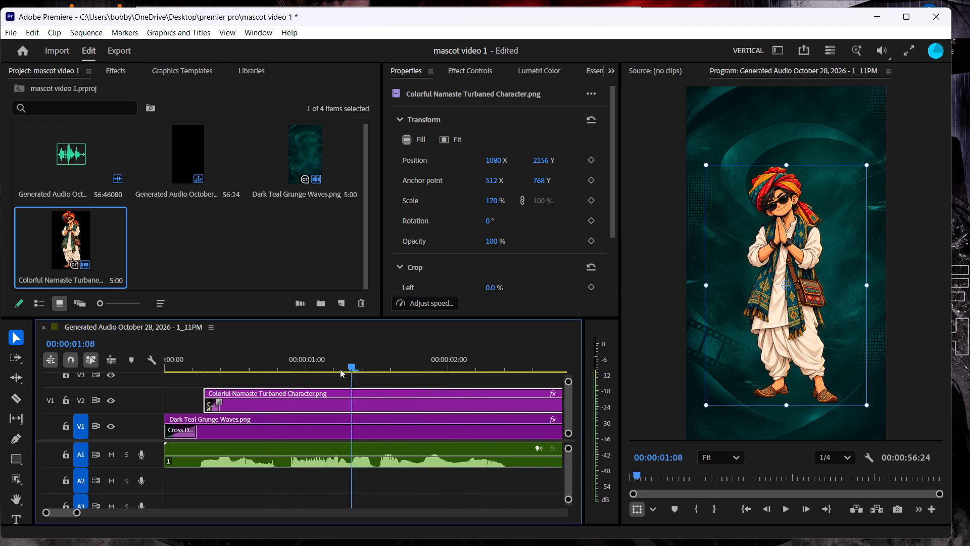
pyautogui.moveTo(340, 369); pyautogui.dragTo(346, 360)
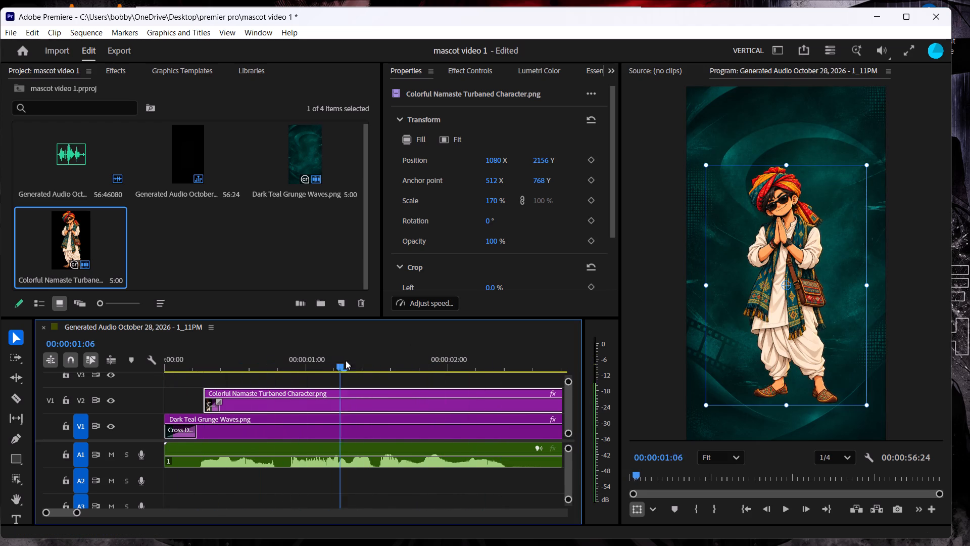
pyautogui.moveTo(346, 360); pyautogui.dragTo(351, 370)
pyautogui.press('space')
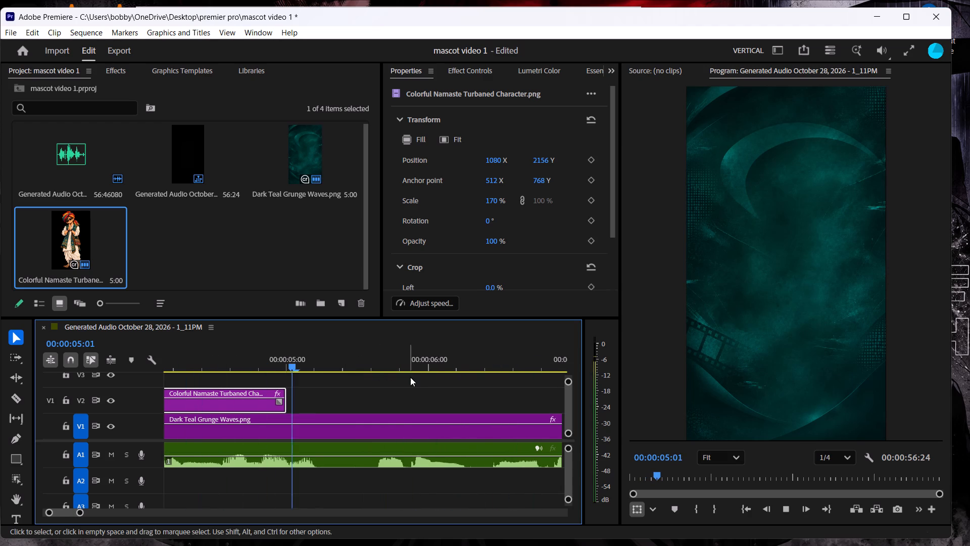
pyautogui.press('space')
# Enlarge the mascot character to 199% scale, lower it to a Y position of 2330, and play the opening to check.
pyautogui.moveTo(324, 364); pyautogui.dragTo(229, 383)
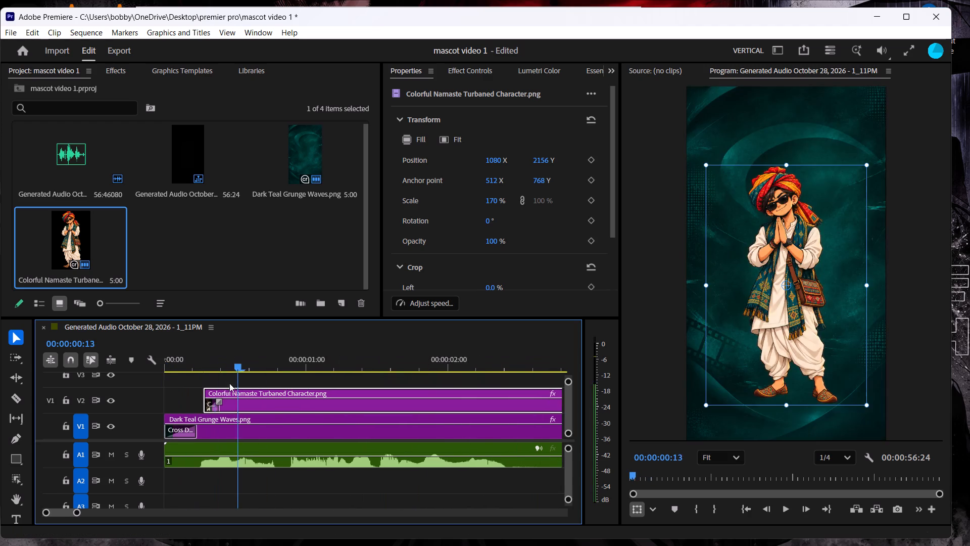
pyautogui.moveTo(229, 383); pyautogui.dragTo(220, 380)
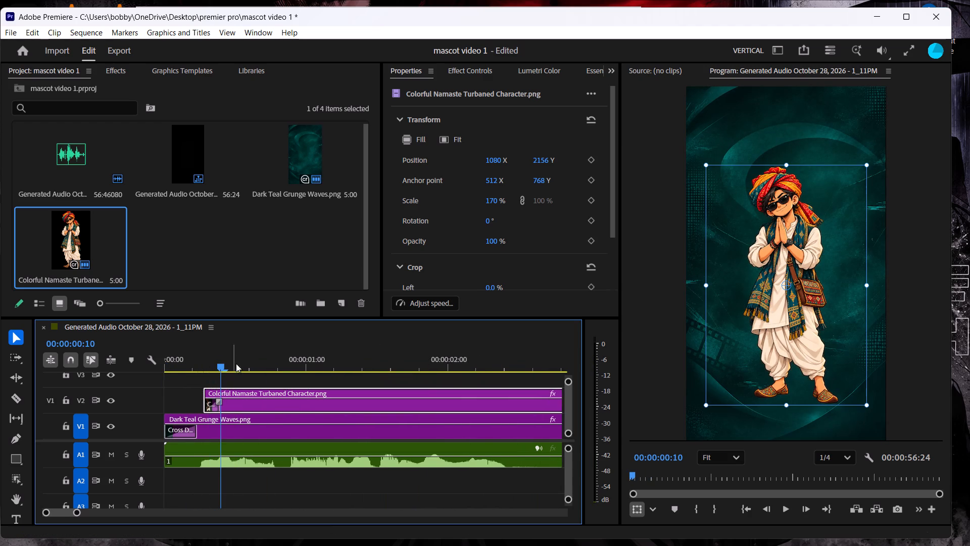
pyautogui.moveTo(490, 178); pyautogui.dragTo(526, 180)
pyautogui.hotkey('ctrl', 'z')
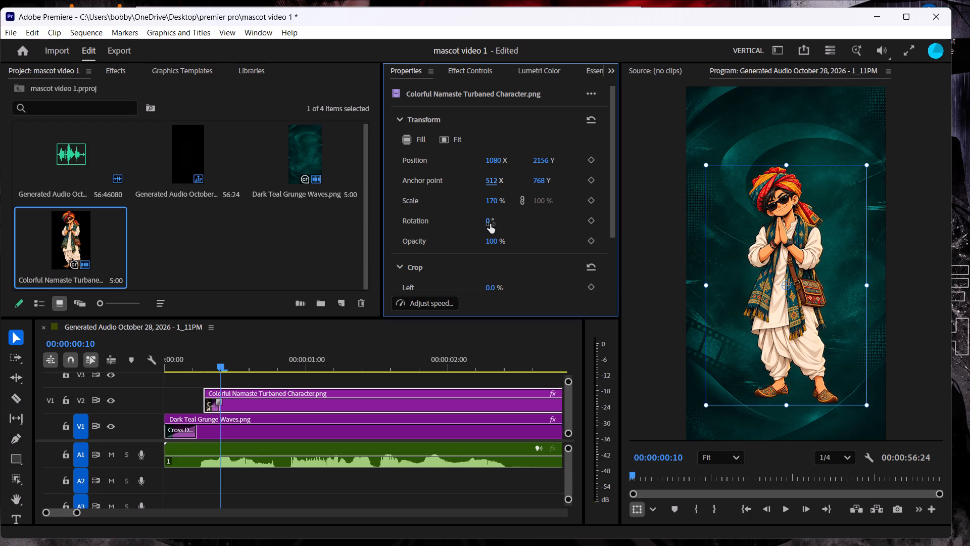
pyautogui.moveTo(494, 201); pyautogui.dragTo(511, 205)
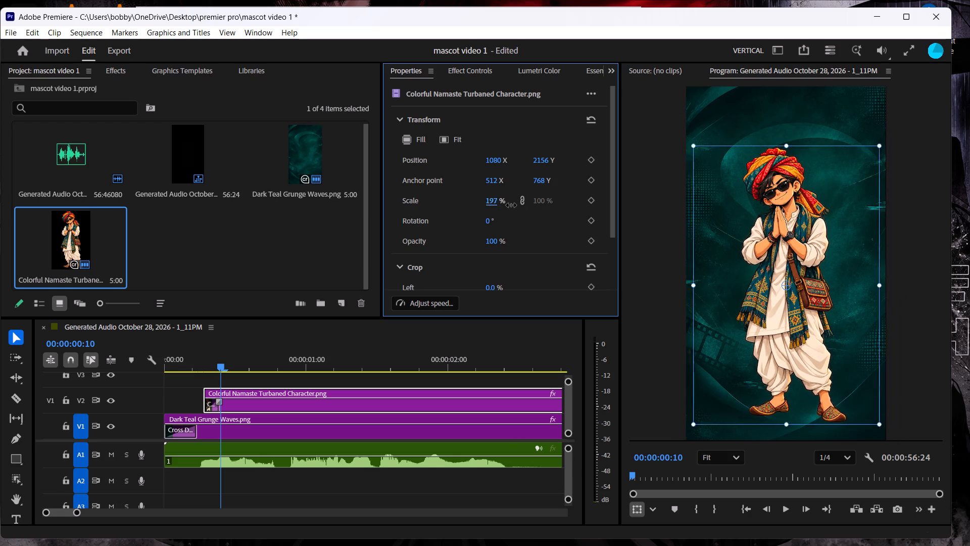
pyautogui.moveTo(511, 205); pyautogui.dragTo(516, 203)
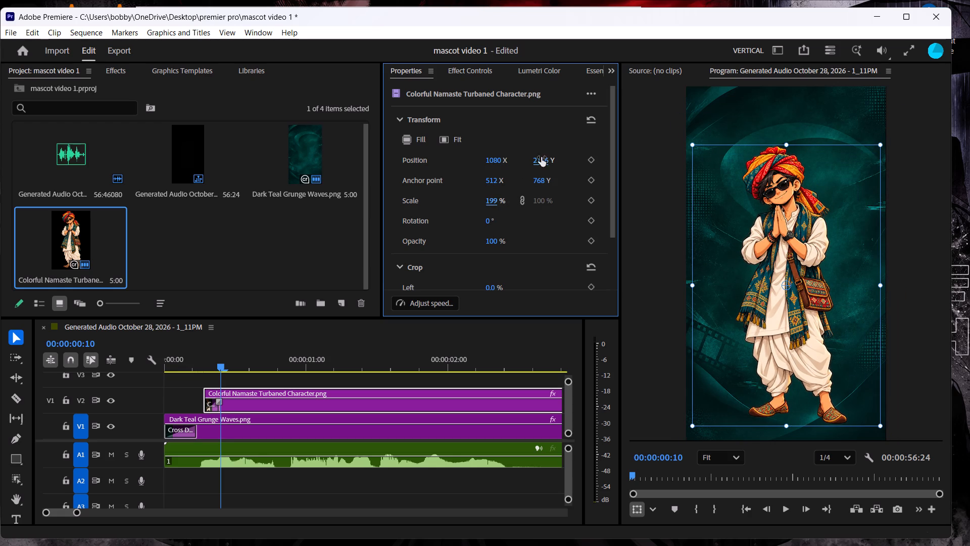
pyautogui.moveTo(540, 157); pyautogui.dragTo(659, 153)
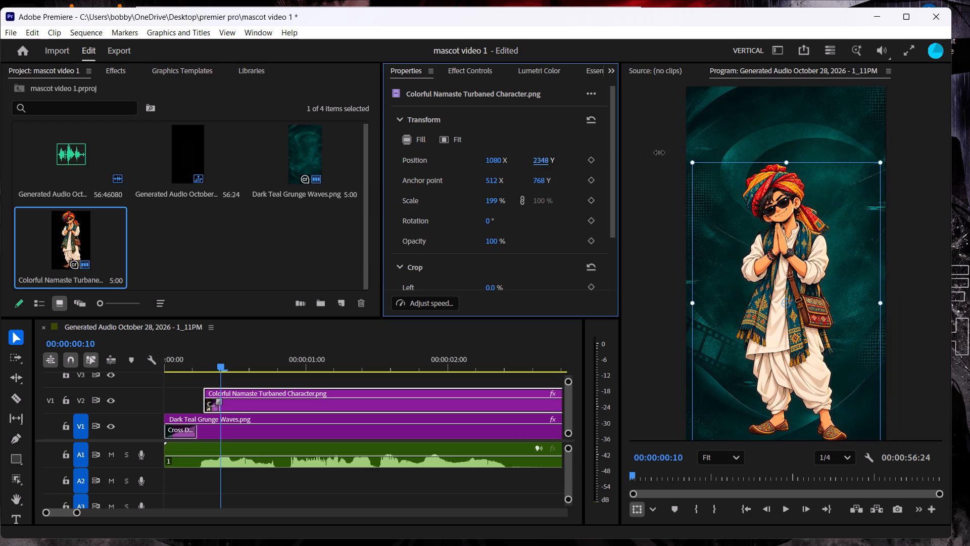
pyautogui.moveTo(659, 153); pyautogui.dragTo(648, 153)
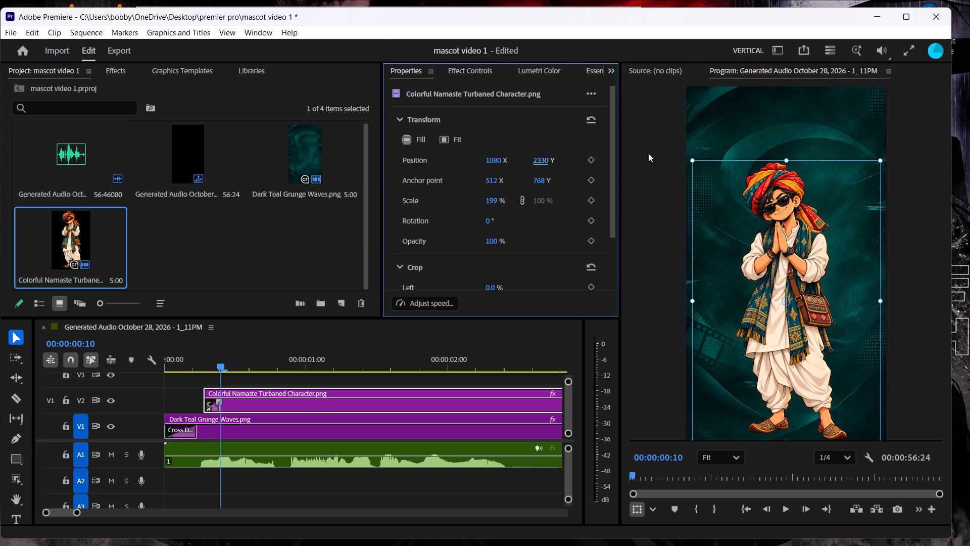
pyautogui.moveTo(231, 360); pyautogui.dragTo(213, 366)
pyautogui.moveTo(222, 362); pyautogui.dragTo(188, 369)
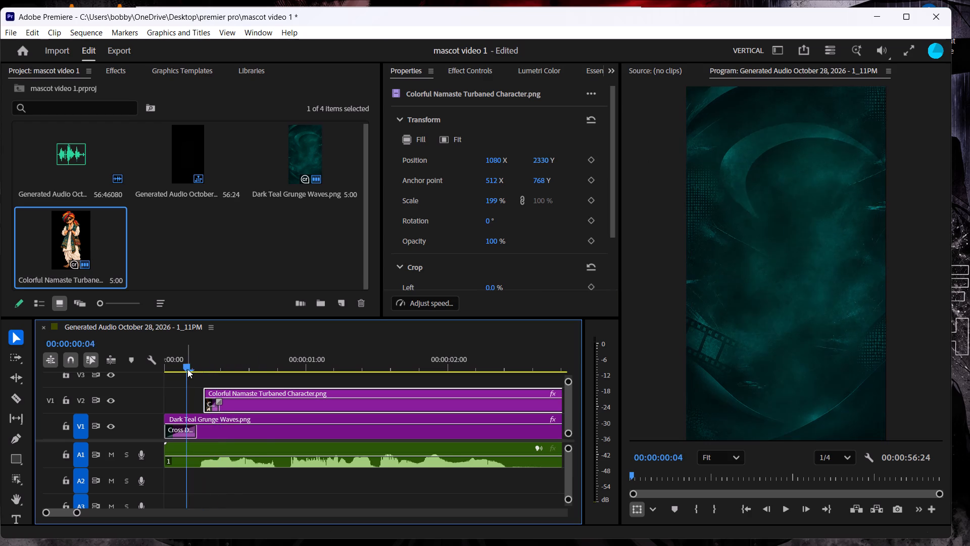
pyautogui.press('space')
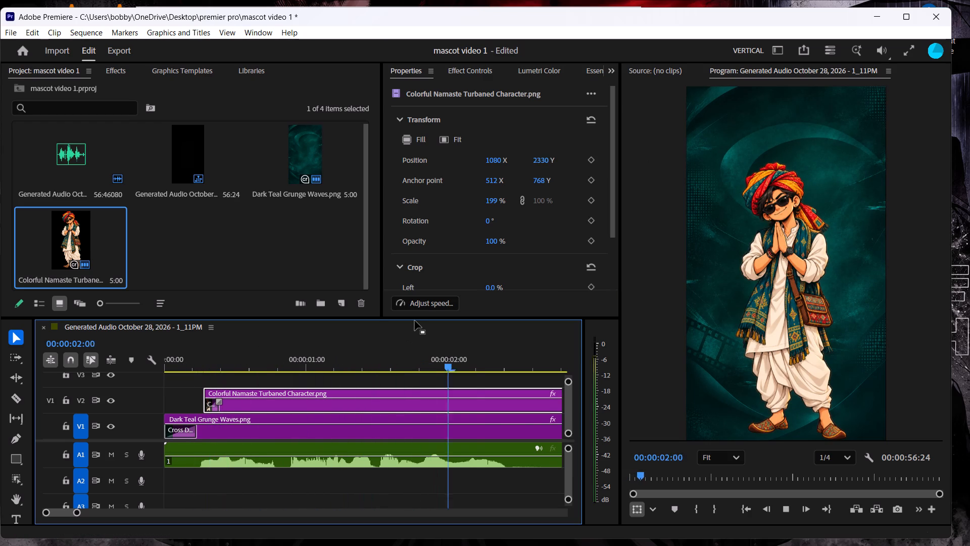
pyautogui.press('space')
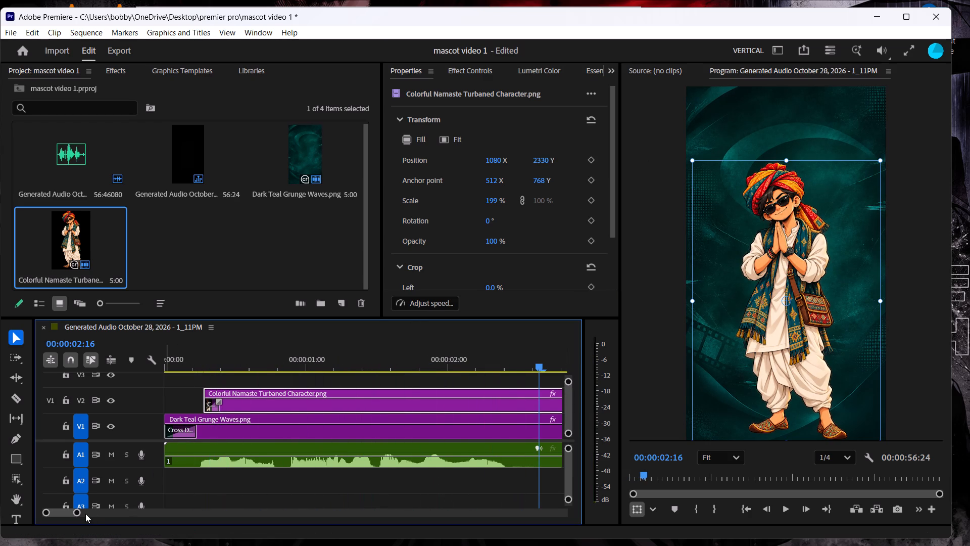
# Trim the end of the mascot clip on V2 to 00:00:02:23, at the voice-over pause, and play the opening to check.
pyautogui.moveTo(79, 515); pyautogui.dragTo(93, 513)
pyautogui.moveTo(357, 367); pyautogui.dragTo(380, 372)
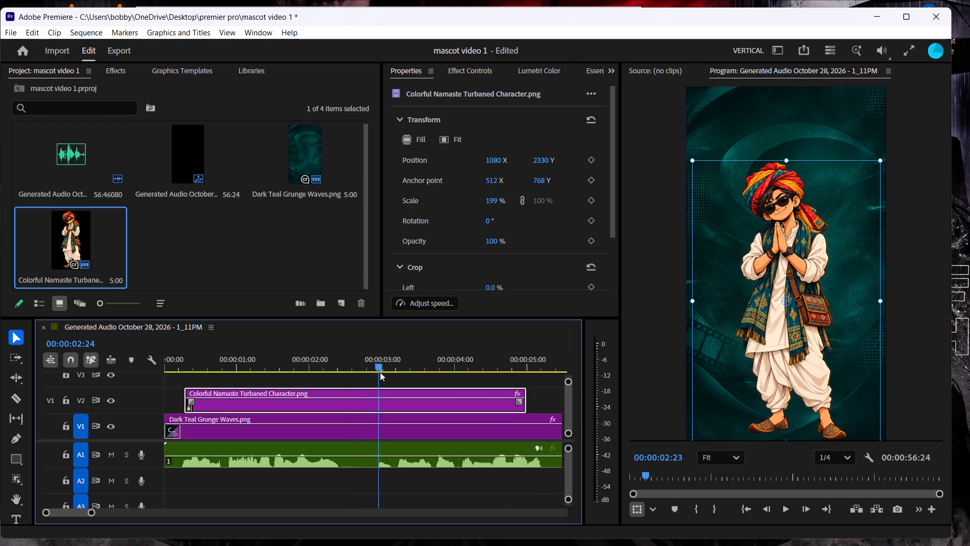
pyautogui.moveTo(380, 372); pyautogui.dragTo(377, 373)
pyautogui.moveTo(536, 397); pyautogui.dragTo(399, 404)
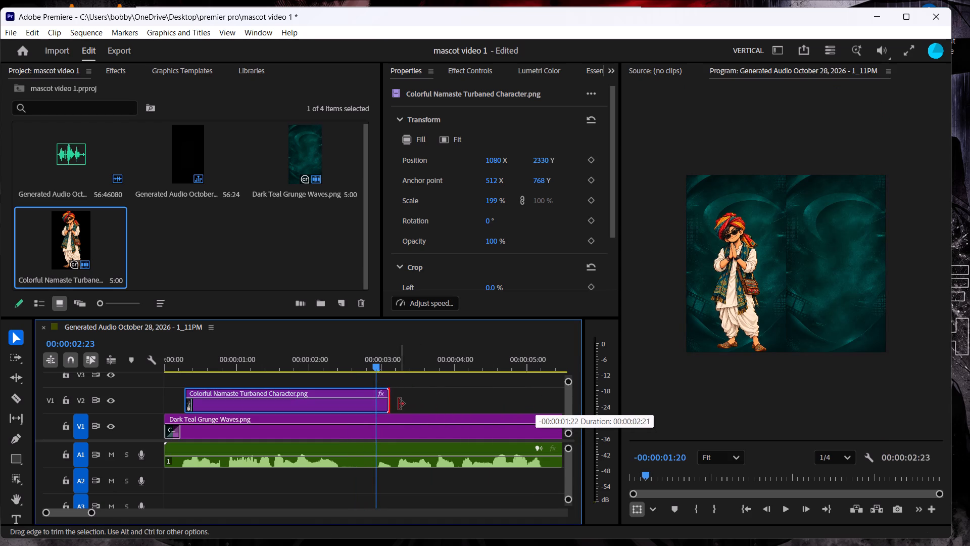
pyautogui.moveTo(399, 404); pyautogui.dragTo(387, 405)
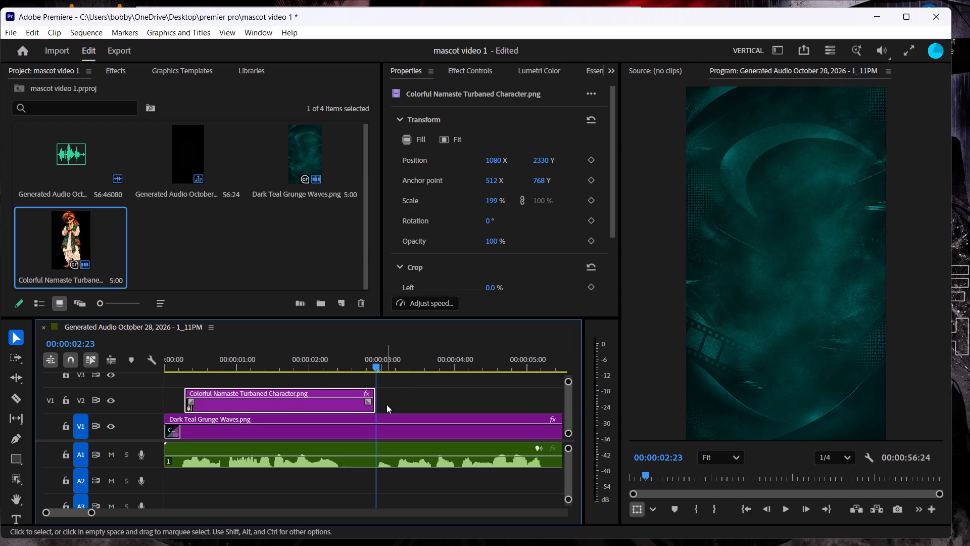
pyautogui.moveTo(381, 357); pyautogui.dragTo(157, 372)
pyautogui.press('space')
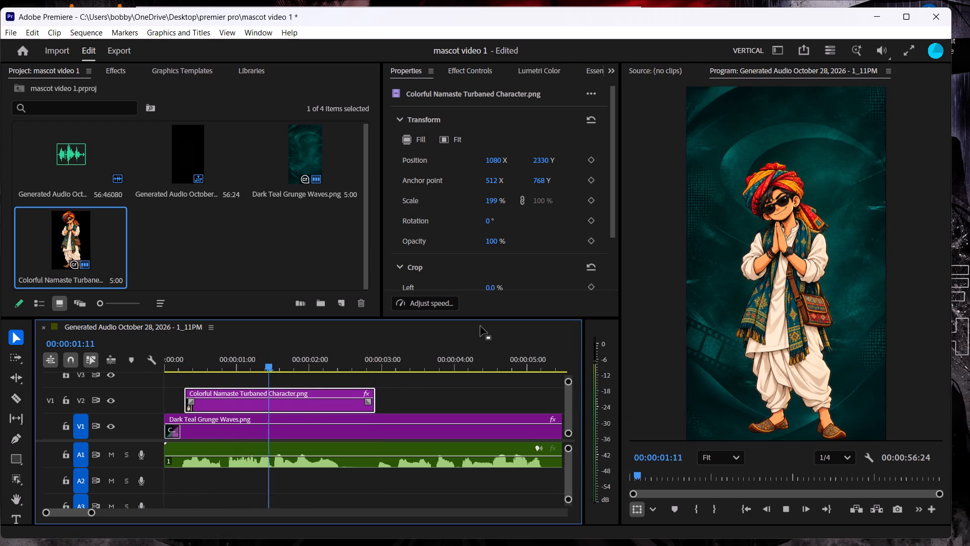
pyautogui.press('space')
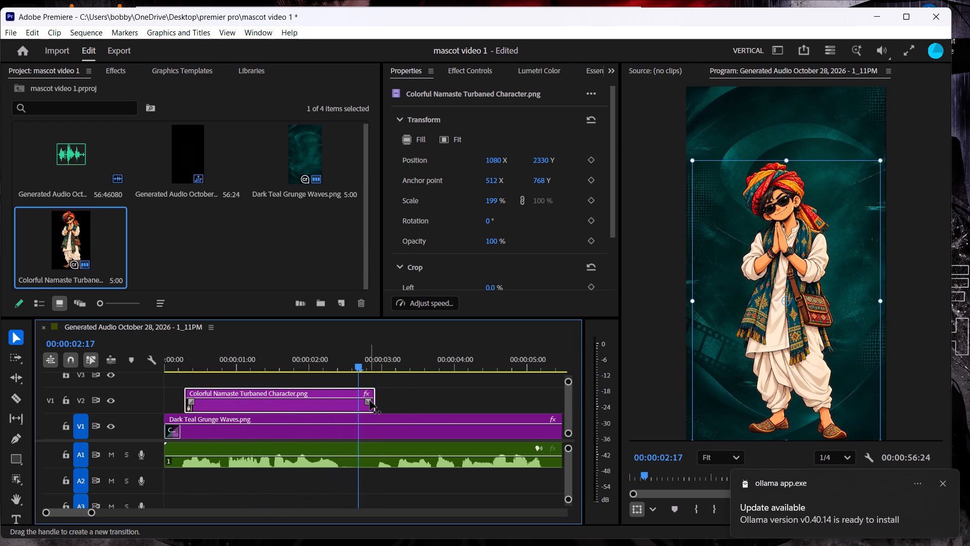
# Add a short fade-out transition at the end of the mascot clip on V2 and play through it, leaving the playhead at 00:00:03:01.
pyautogui.moveTo(369, 400); pyautogui.dragTo(353, 404)
pyautogui.press('space')
pyautogui.press('space')
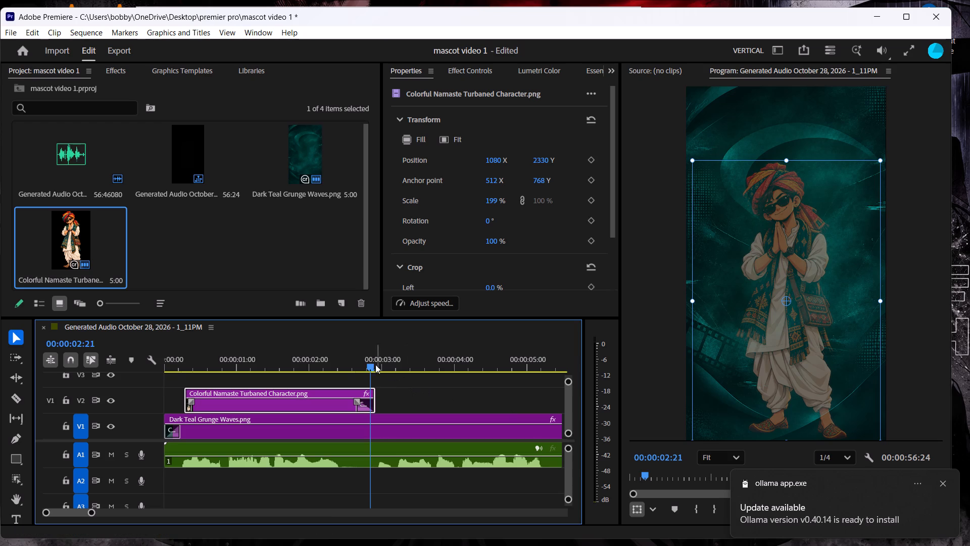
pyautogui.press('space')
pyautogui.press('space')
pyautogui.press('space')
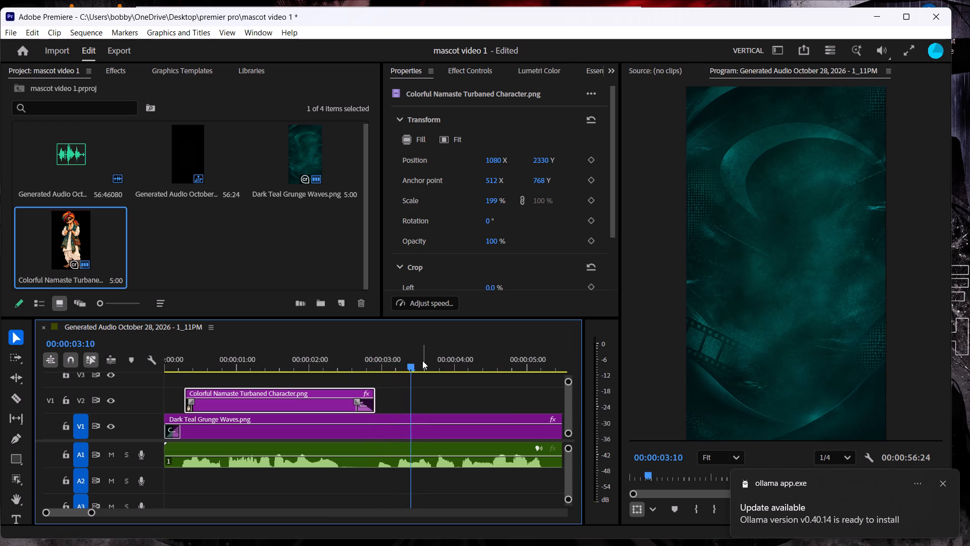
pyautogui.moveTo(478, 368); pyautogui.dragTo(384, 377)
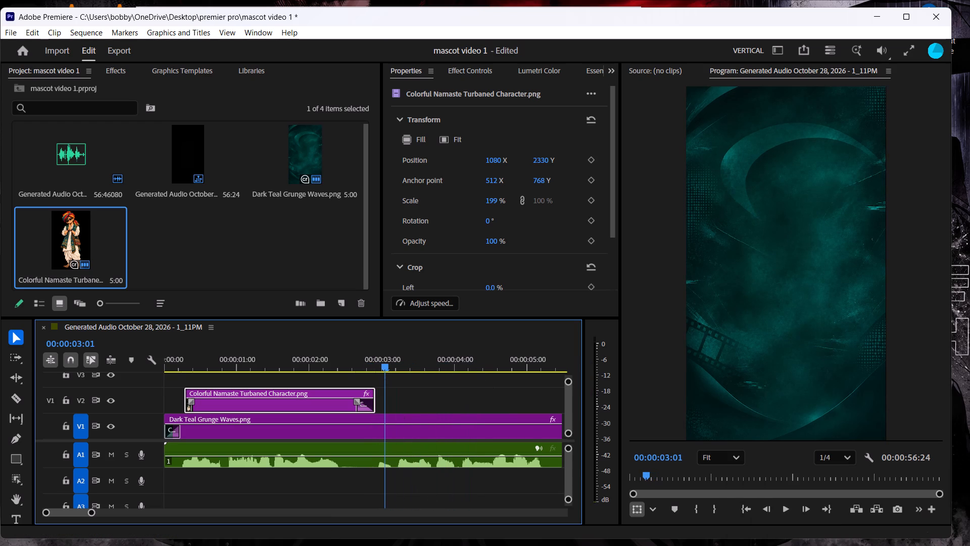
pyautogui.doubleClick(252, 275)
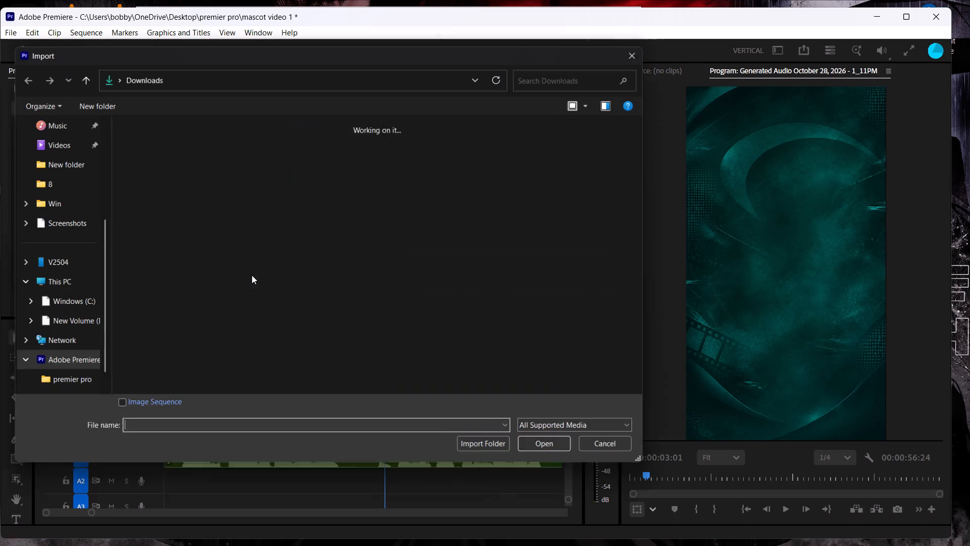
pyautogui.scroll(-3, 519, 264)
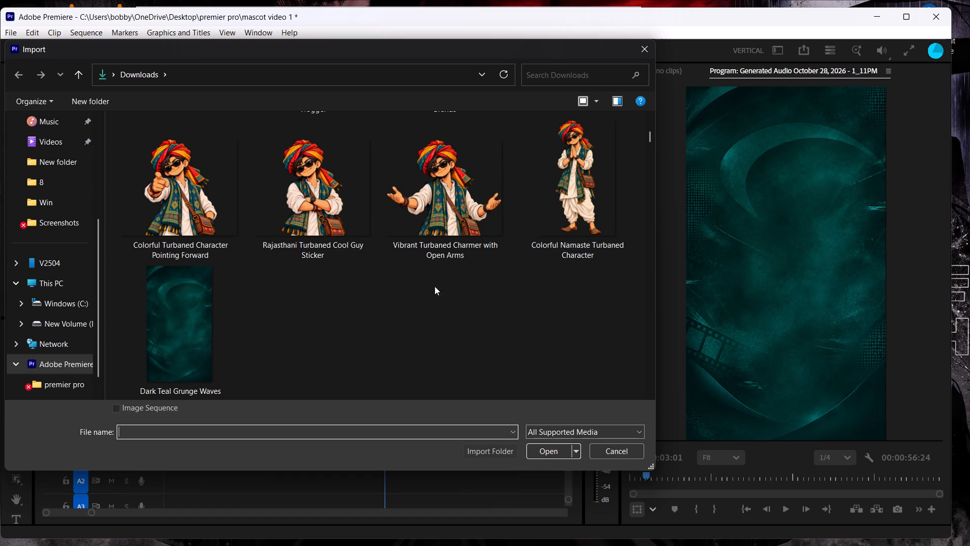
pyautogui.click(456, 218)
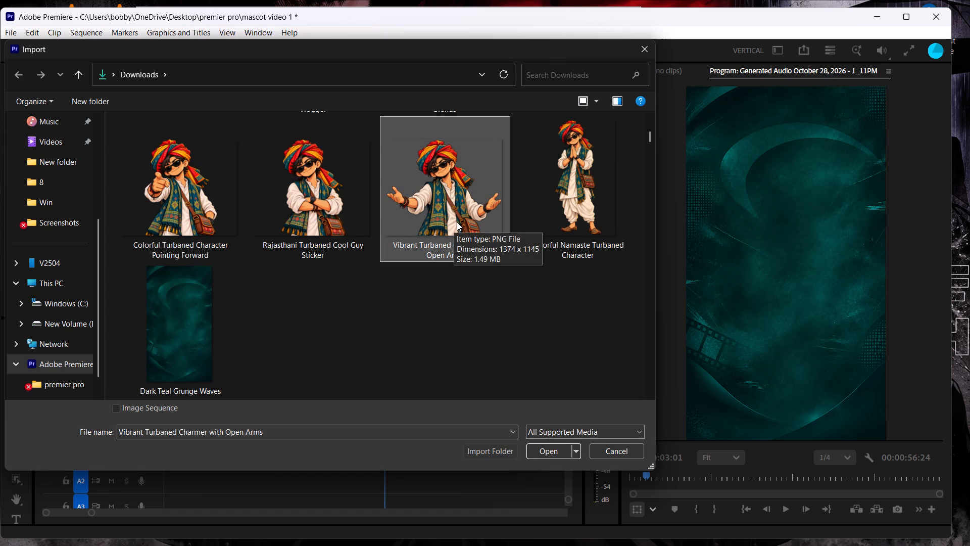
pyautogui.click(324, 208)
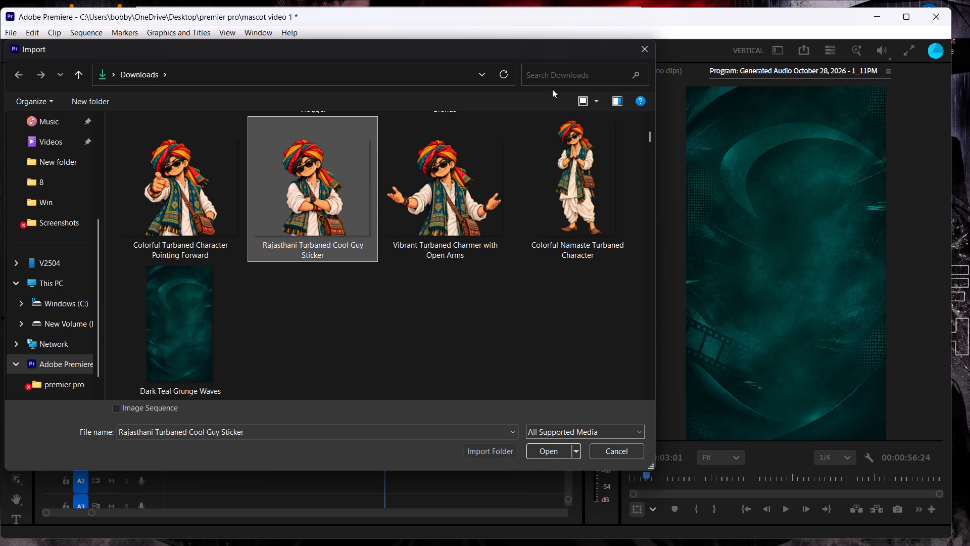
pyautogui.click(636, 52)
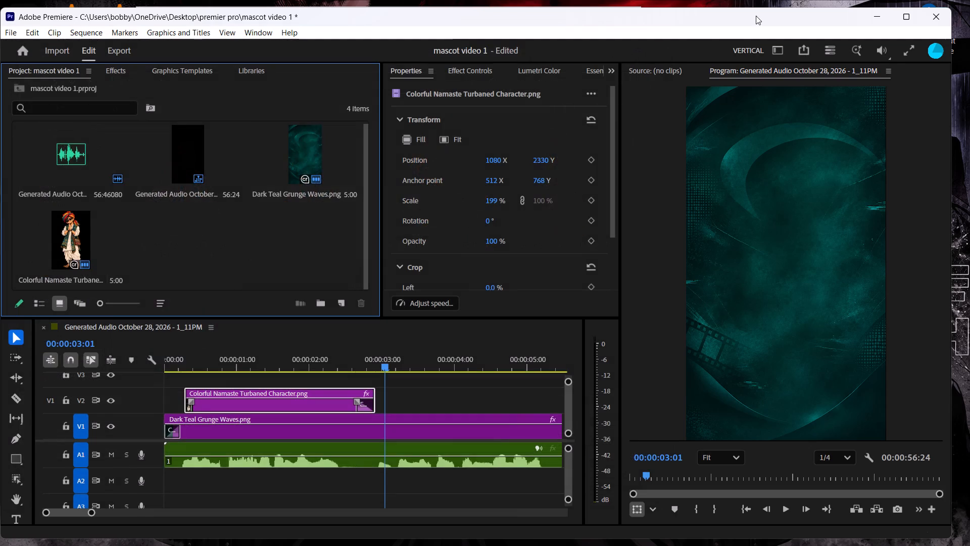
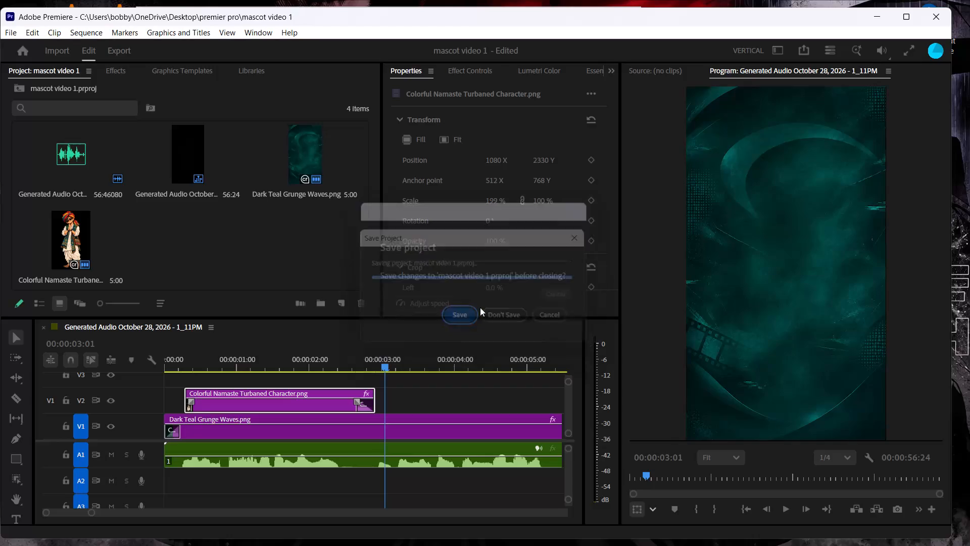
# Minimize the Premiere window after saving and closing the mascot video 1 project.
pyautogui.click(878, 22)
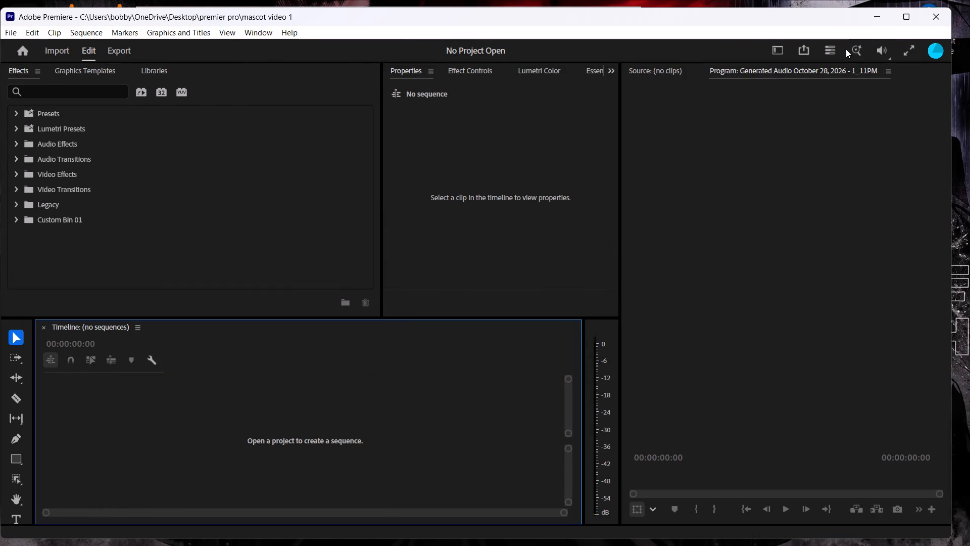
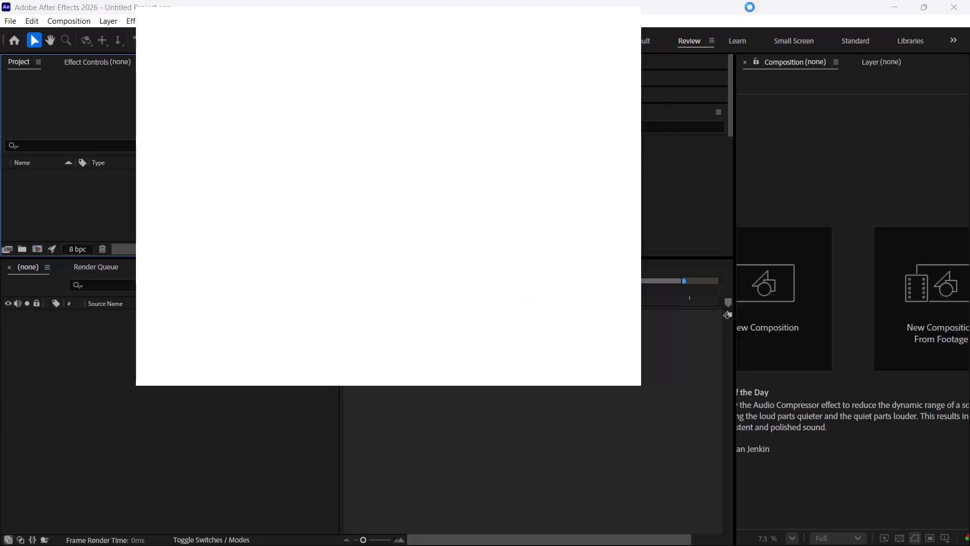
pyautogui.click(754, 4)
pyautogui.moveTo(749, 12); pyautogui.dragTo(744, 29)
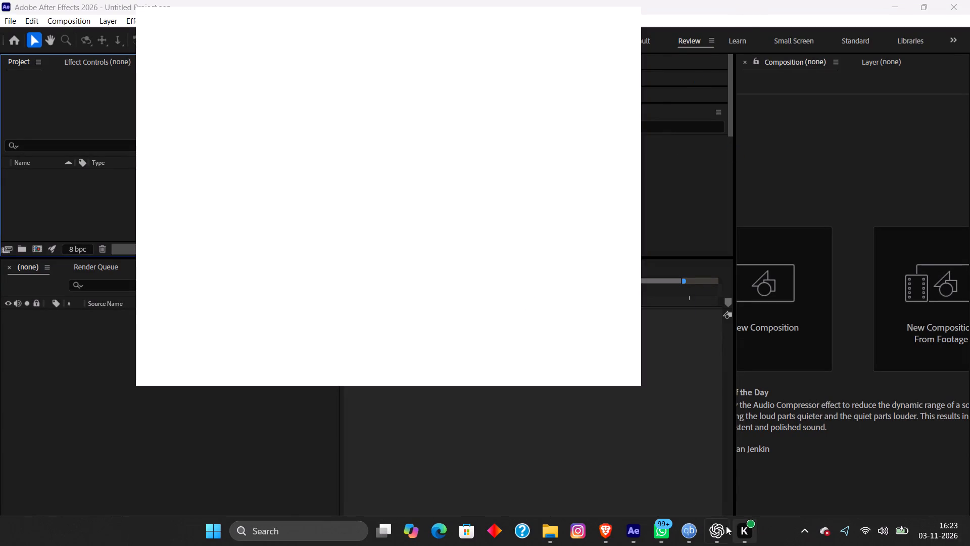
# Move After Effects to the end of the open apps on the taskbar and switch to its Untitled Project window.
pyautogui.moveTo(630, 536); pyautogui.dragTo(762, 527)
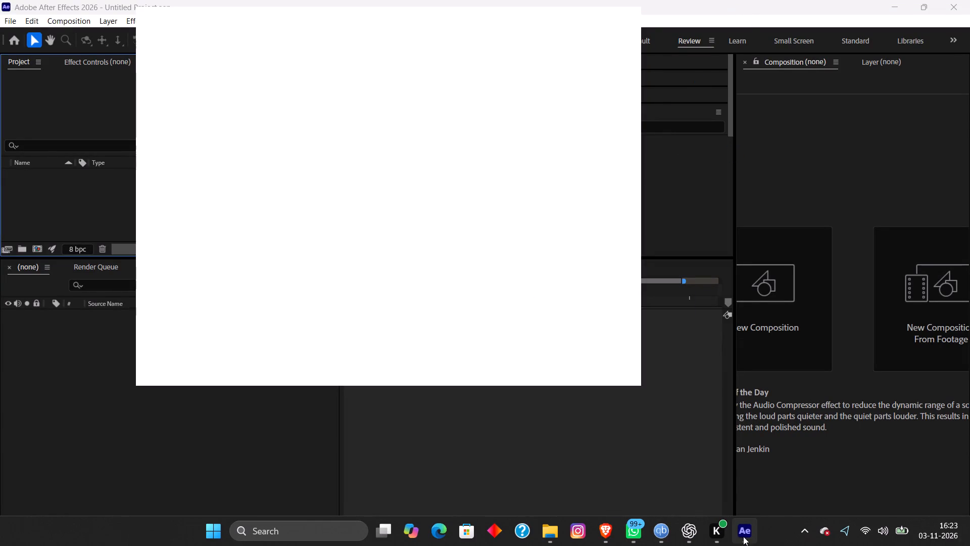
pyautogui.click(743, 534)
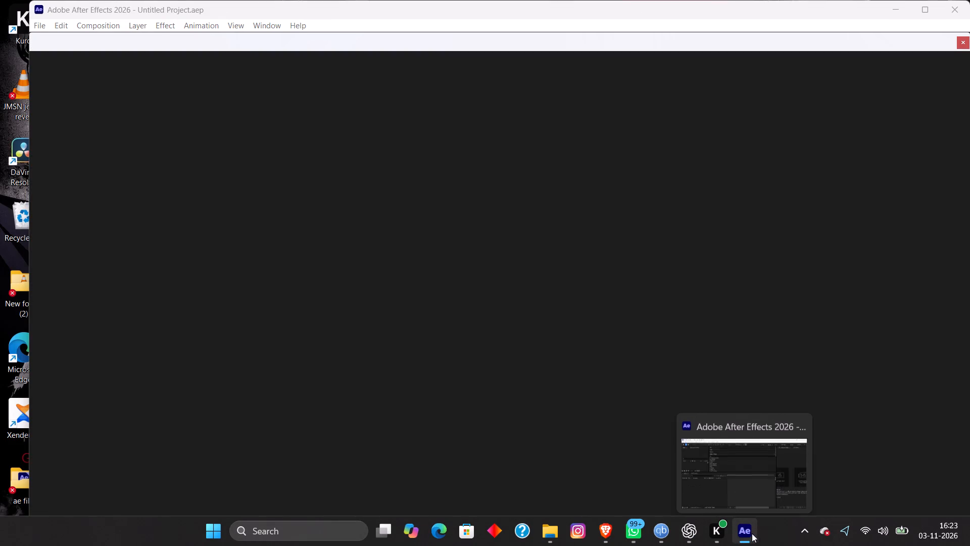
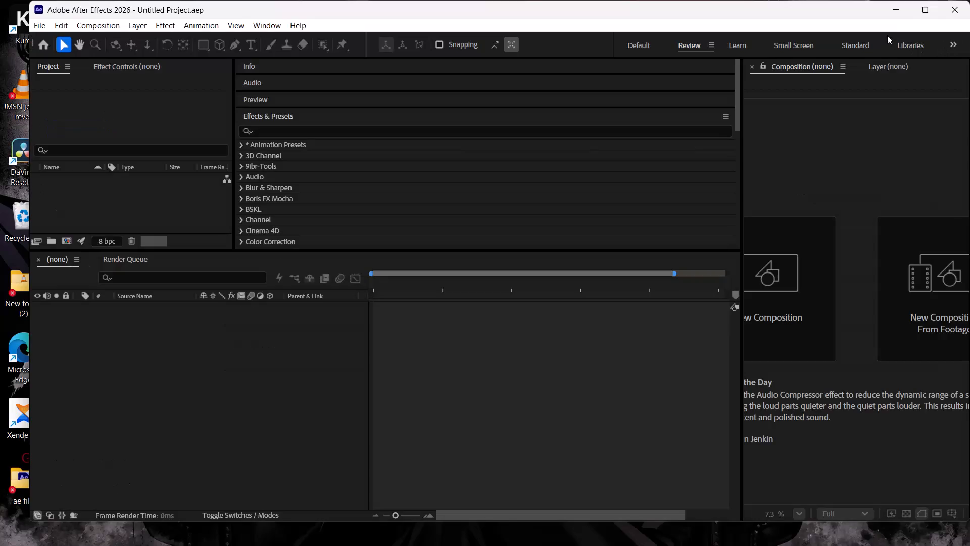
# Maximize the After Effects window.
pyautogui.click(923, 10)
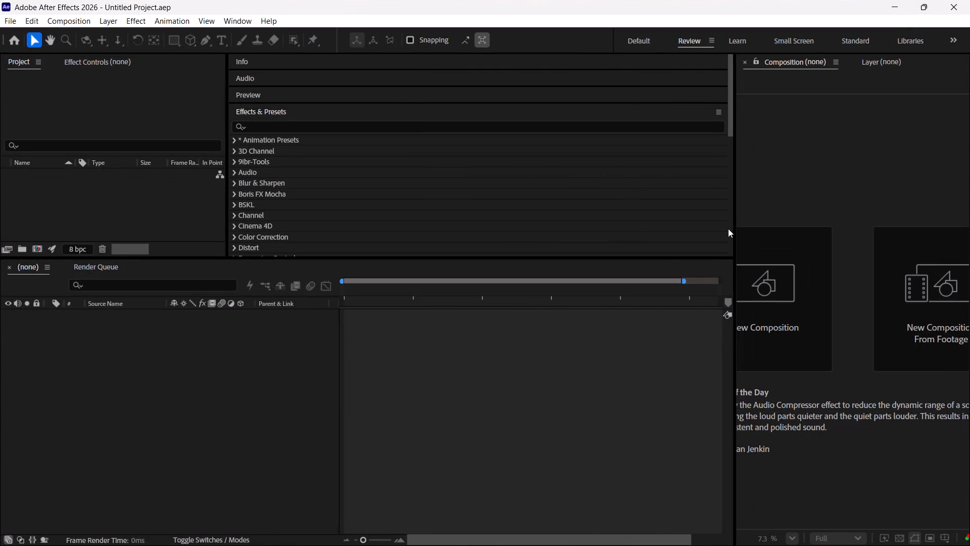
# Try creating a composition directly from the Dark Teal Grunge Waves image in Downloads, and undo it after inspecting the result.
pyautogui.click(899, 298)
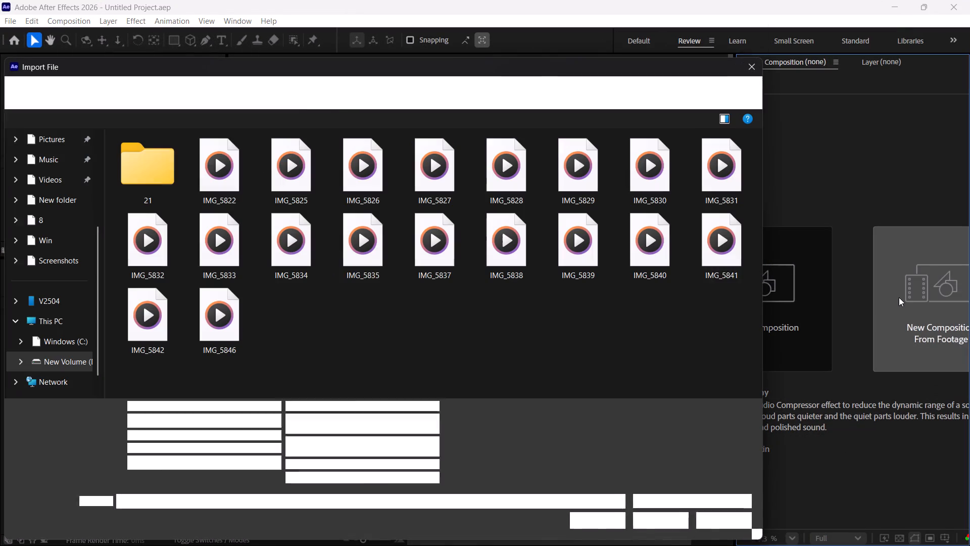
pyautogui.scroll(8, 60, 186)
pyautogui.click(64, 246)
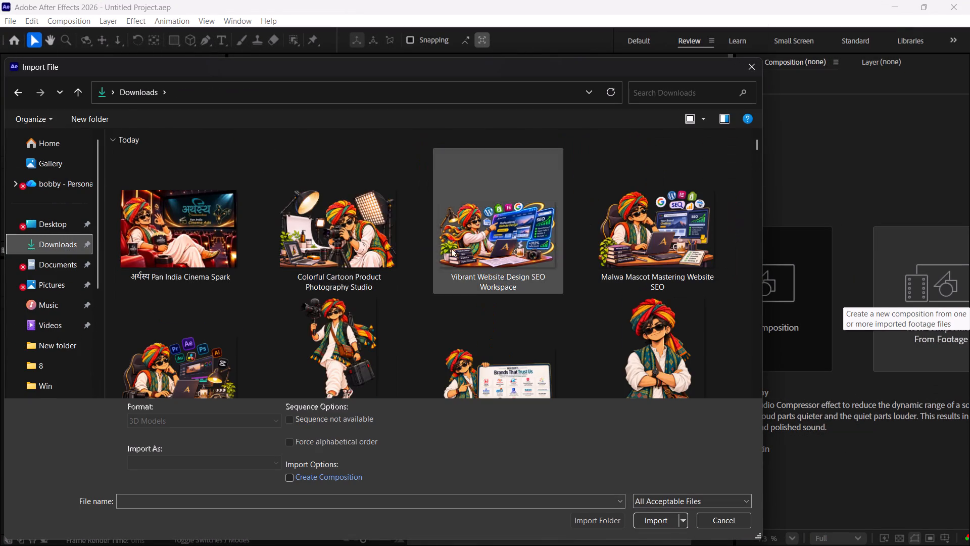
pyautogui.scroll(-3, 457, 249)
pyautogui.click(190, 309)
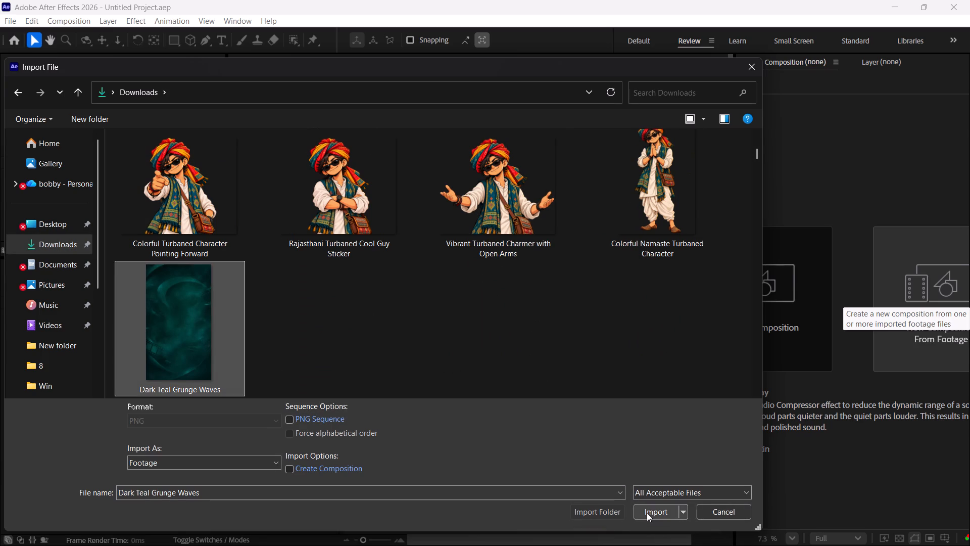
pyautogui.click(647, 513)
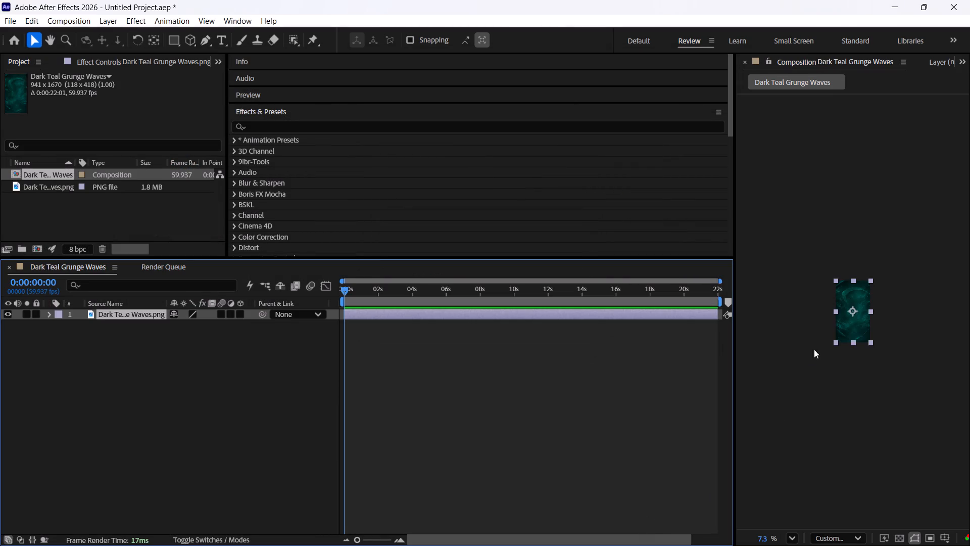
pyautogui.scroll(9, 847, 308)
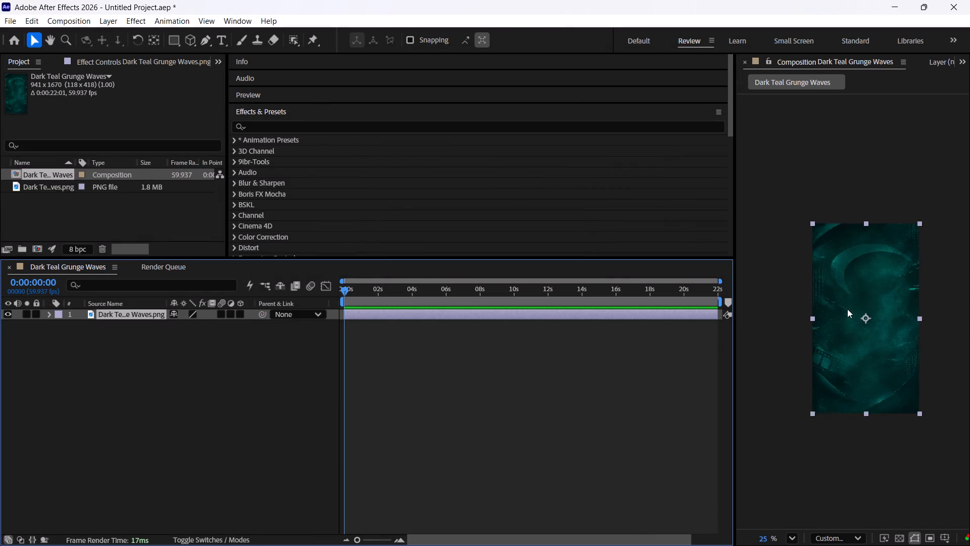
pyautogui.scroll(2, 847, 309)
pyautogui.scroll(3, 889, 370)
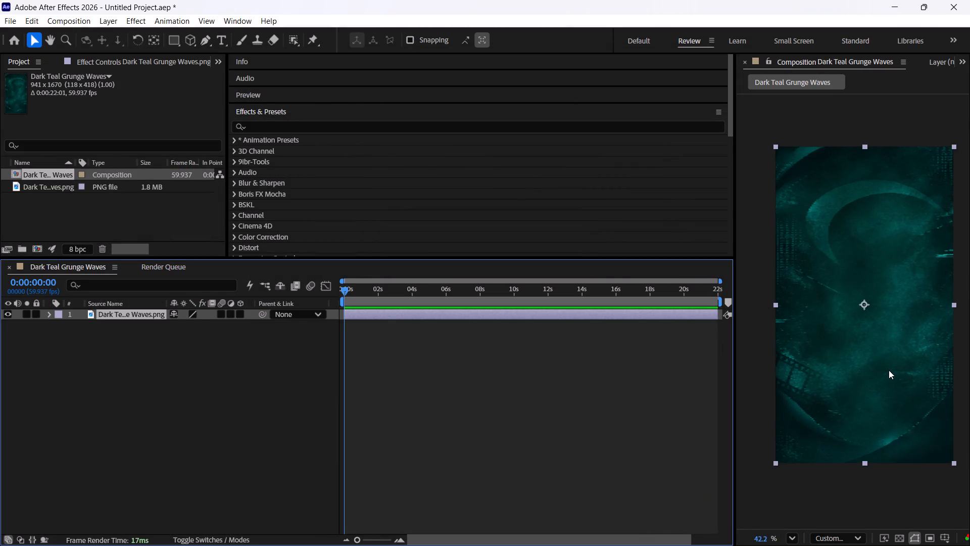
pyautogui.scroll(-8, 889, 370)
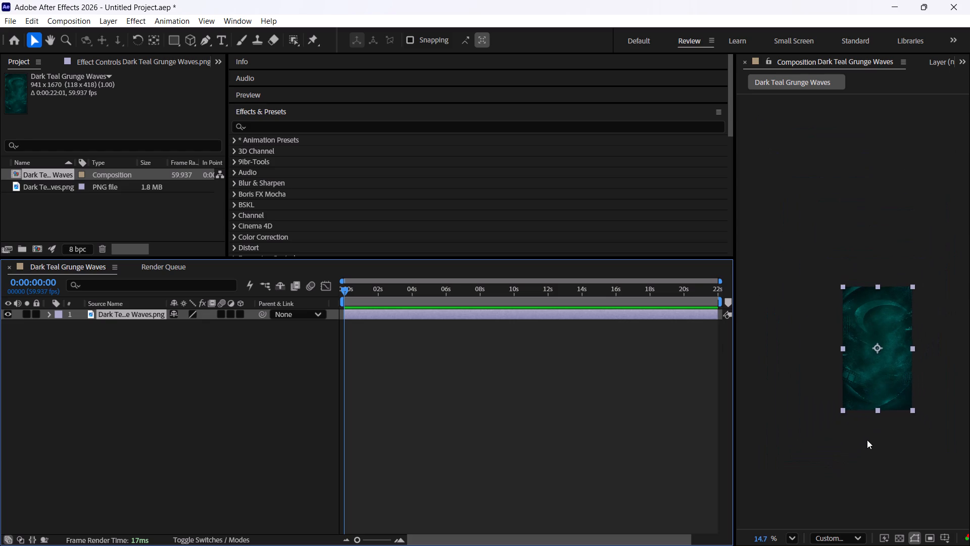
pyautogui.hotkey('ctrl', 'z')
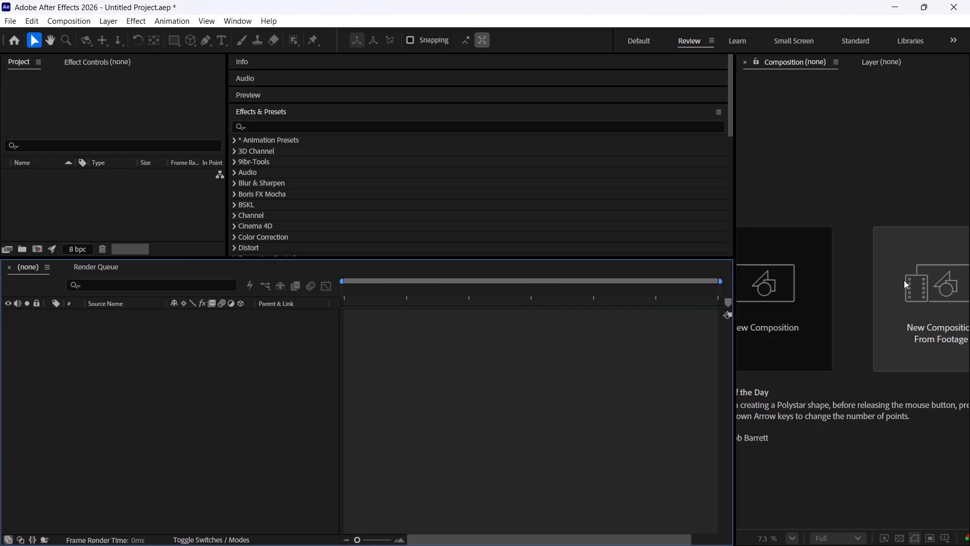
# Create a 2160 x 3840 px composition named Comp 1, 22 seconds long, with the aspect ratio locked to 9:16.
pyautogui.click(788, 338)
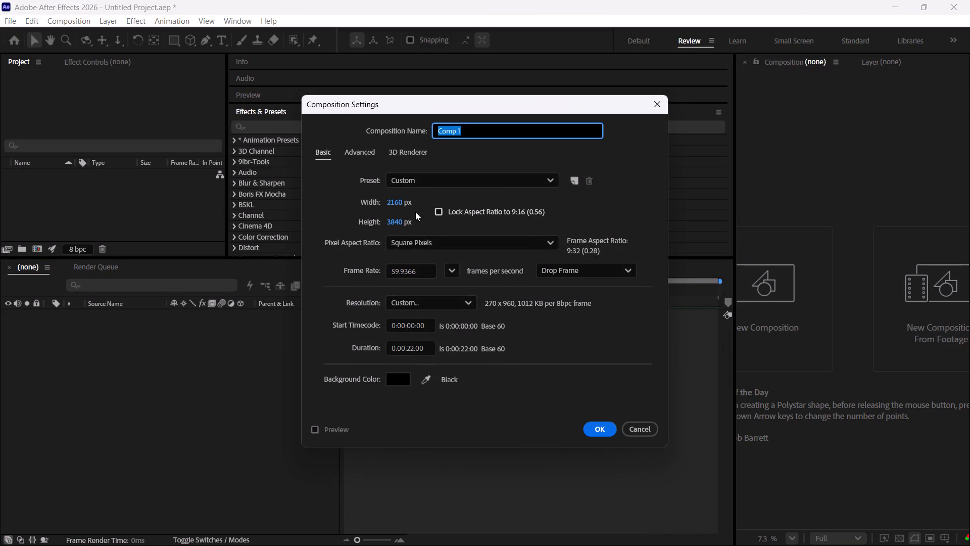
pyautogui.click(443, 210)
pyautogui.click(598, 433)
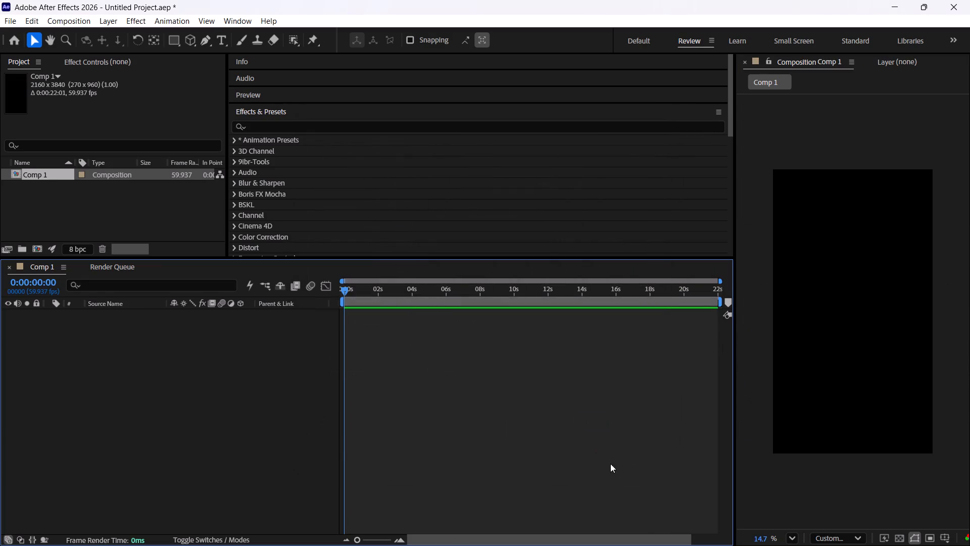
# Import the Dark Teal Grunge Waves image from Downloads into the project.
pyautogui.click(132, 216)
pyautogui.doubleClick(132, 216)
pyautogui.scroll(-4, 282, 292)
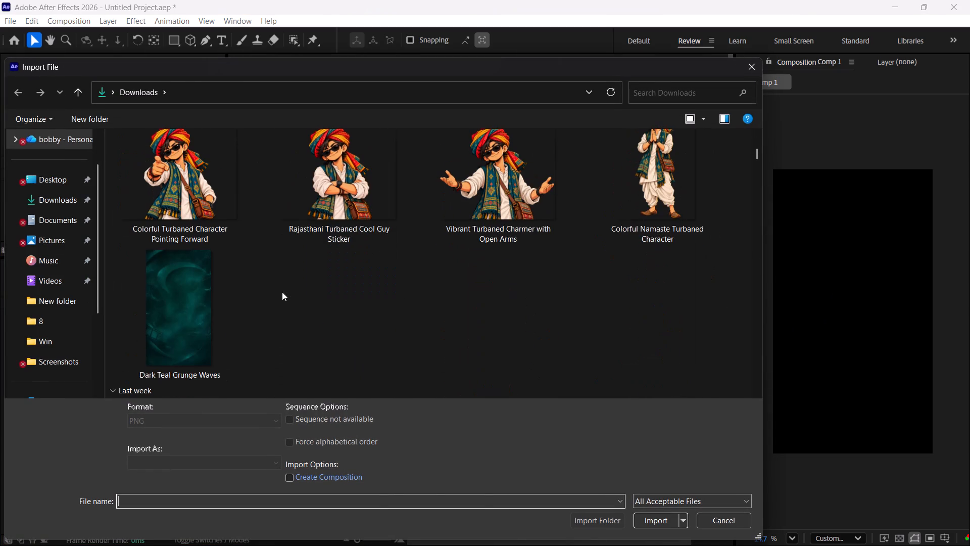
pyautogui.click(167, 323)
pyautogui.click(665, 515)
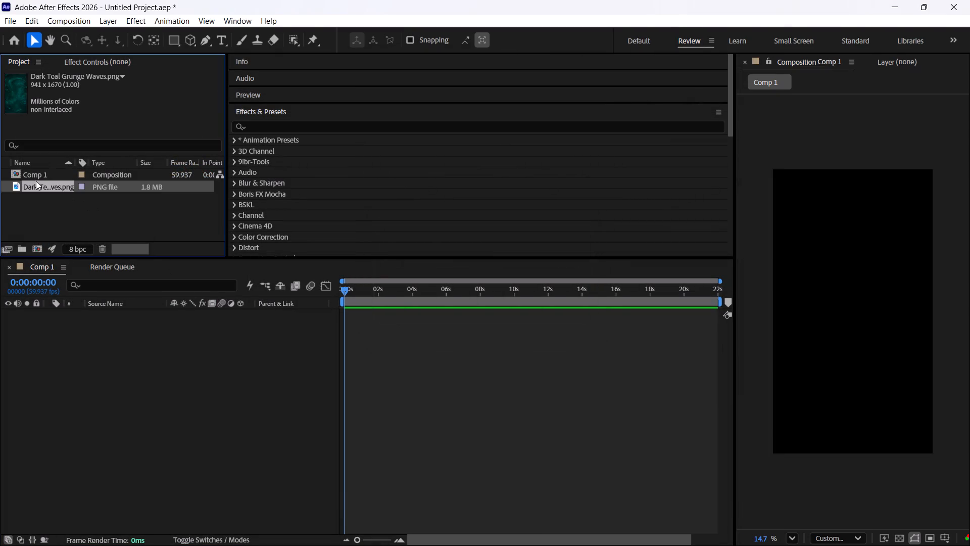
# Add the Dark Teal Grunge Waves image to Comp 1, starting at about 0 seconds, with the playhead at 0:00:05:45.
pyautogui.moveTo(48, 185); pyautogui.dragTo(406, 380)
pyautogui.moveTo(424, 280); pyautogui.dragTo(442, 283)
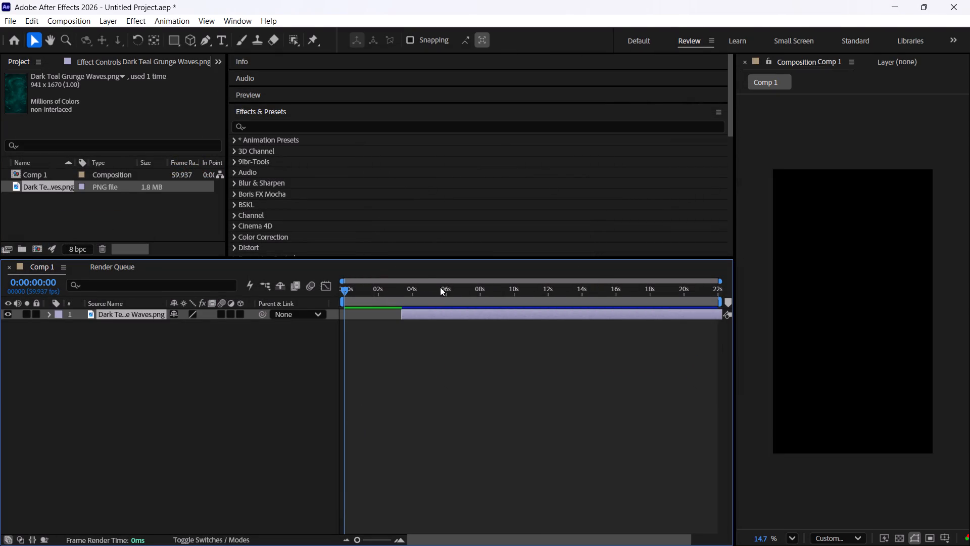
pyautogui.moveTo(424, 286); pyautogui.dragTo(442, 288)
pyautogui.moveTo(503, 314); pyautogui.dragTo(406, 312)
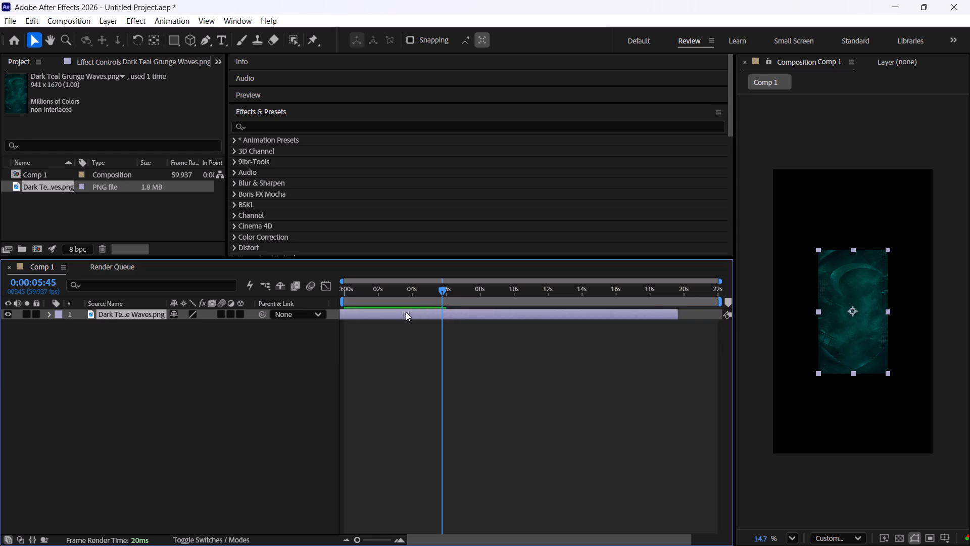
pyautogui.moveTo(406, 312); pyautogui.dragTo(443, 313)
# Scale the Dark Teal Grunge Waves layer to 233% so it fills the composition frame.
pyautogui.click(147, 310)
pyautogui.rightClick(143, 318)
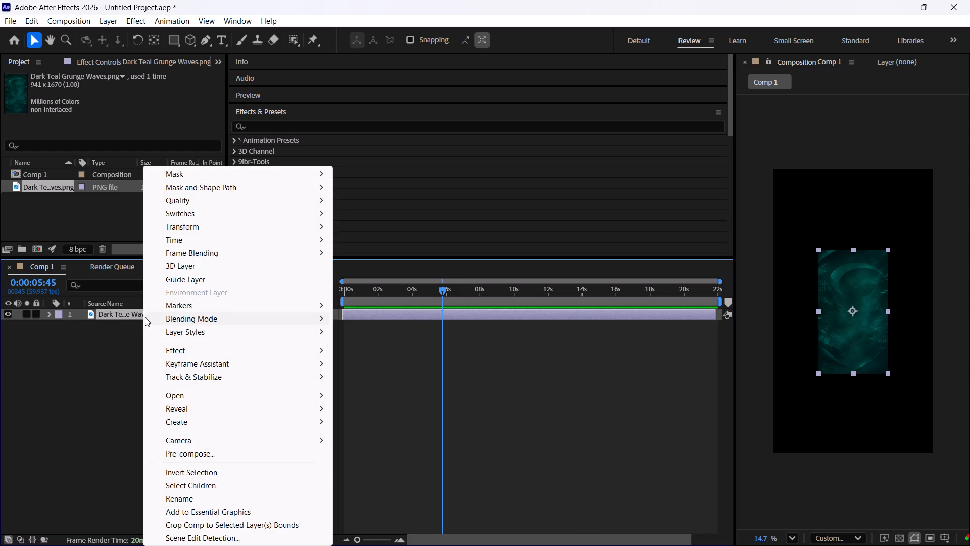
pyautogui.click(129, 315)
pyautogui.press('s')
pyautogui.moveTo(207, 326); pyautogui.dragTo(212, 326)
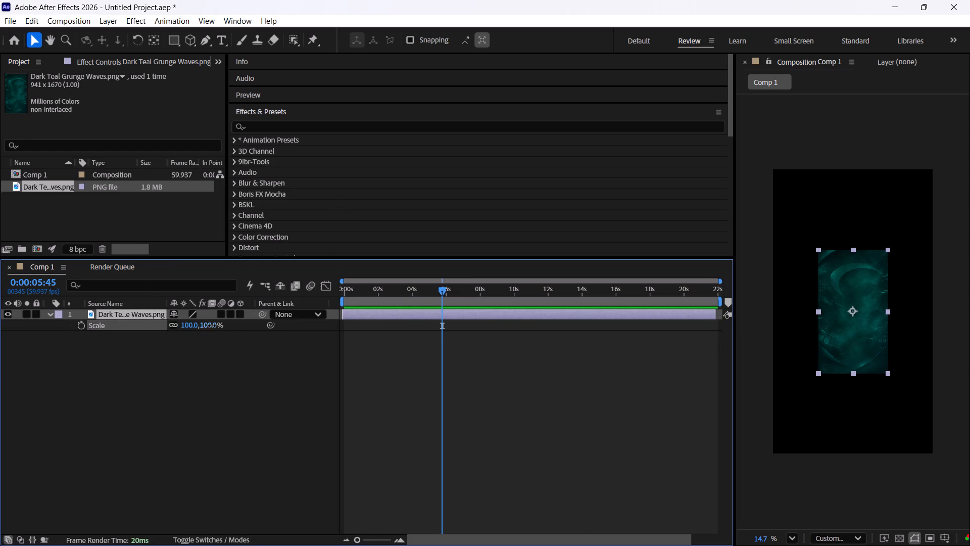
pyautogui.moveTo(212, 326); pyautogui.dragTo(289, 323)
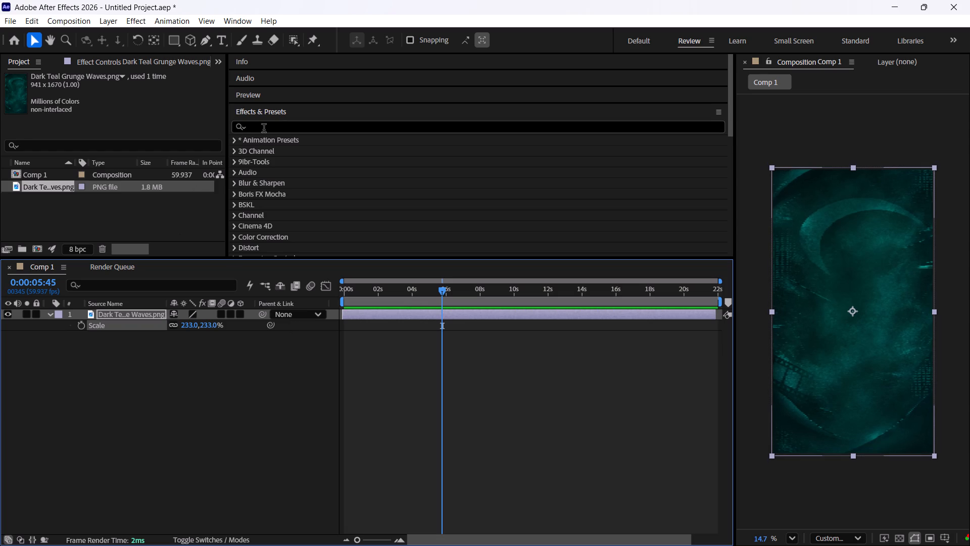
pyautogui.click(180, 358)
# Import the Colorful Namaste Turbaned Character image from Downloads into the project.
pyautogui.doubleClick(193, 227)
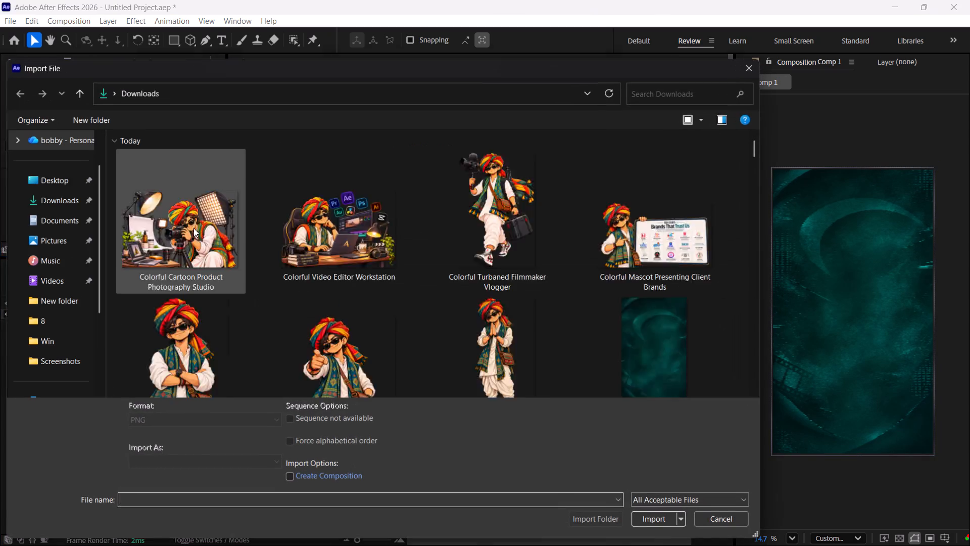
pyautogui.scroll(-1, 425, 326)
pyautogui.scroll(-3, 496, 327)
pyautogui.scroll(1, 544, 323)
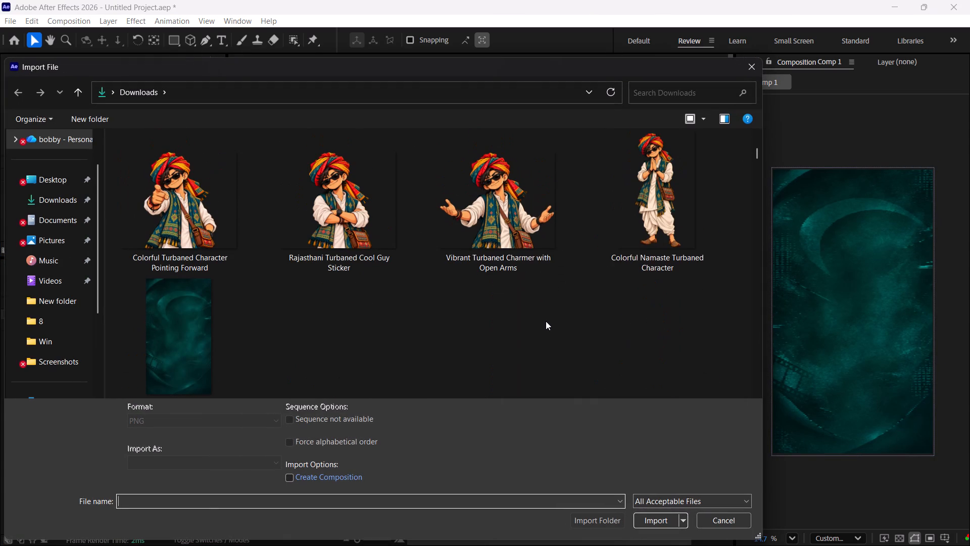
pyautogui.click(640, 208)
pyautogui.click(645, 511)
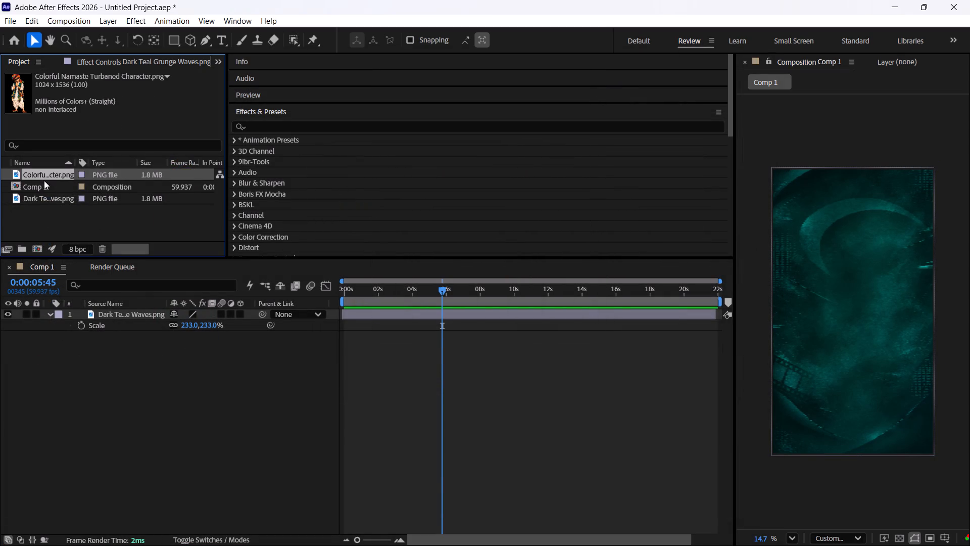
# Add the namaste character to Comp 1 above the background layer, starting at about 2 seconds.
pyautogui.moveTo(53, 173); pyautogui.dragTo(397, 341)
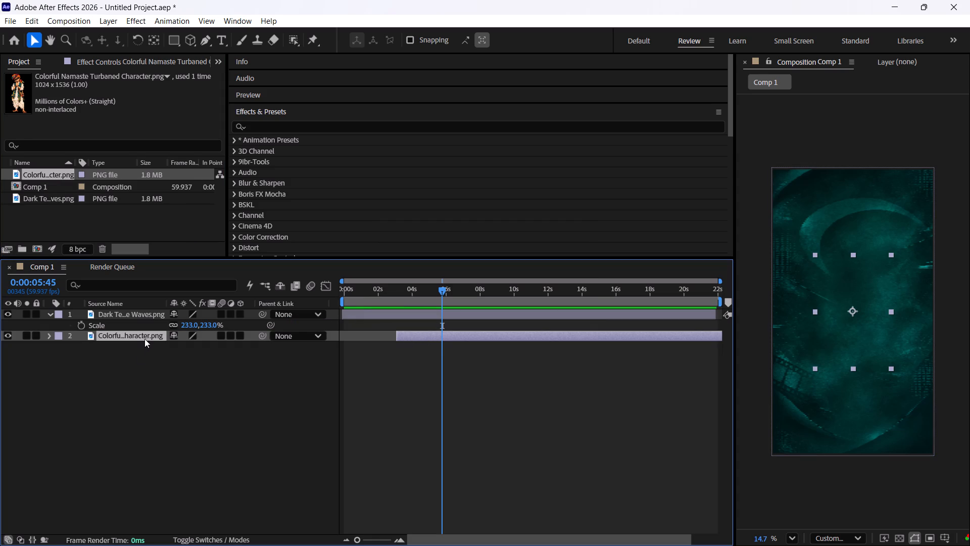
pyautogui.moveTo(143, 336); pyautogui.dragTo(137, 313)
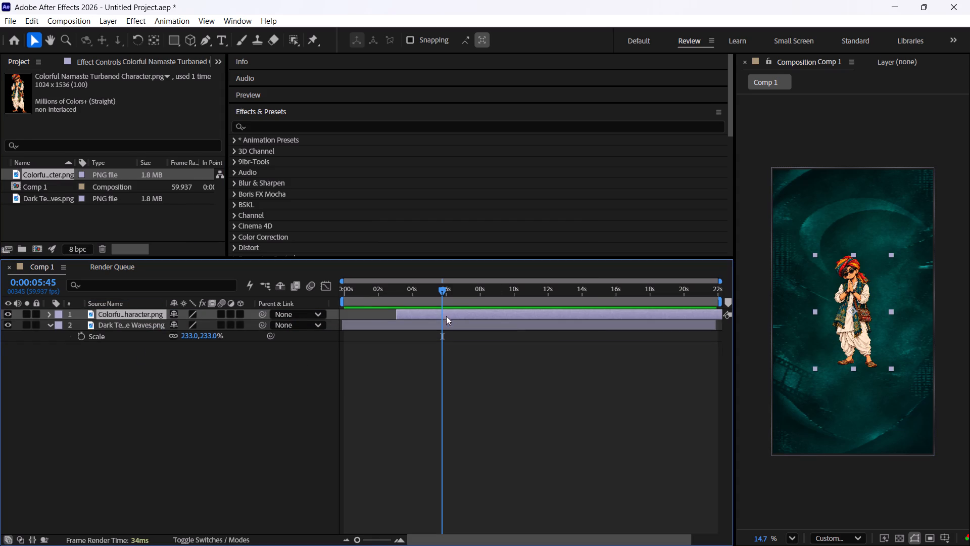
pyautogui.moveTo(448, 314); pyautogui.dragTo(428, 316)
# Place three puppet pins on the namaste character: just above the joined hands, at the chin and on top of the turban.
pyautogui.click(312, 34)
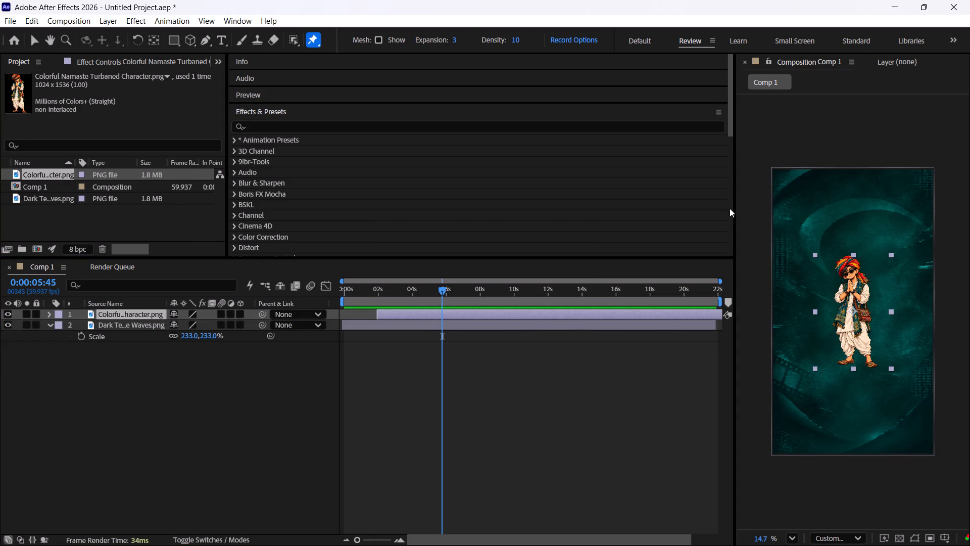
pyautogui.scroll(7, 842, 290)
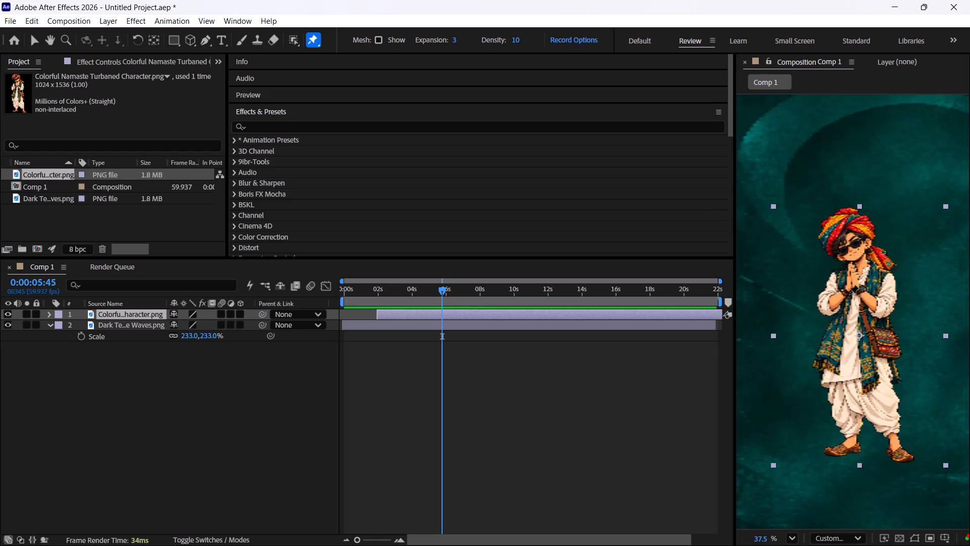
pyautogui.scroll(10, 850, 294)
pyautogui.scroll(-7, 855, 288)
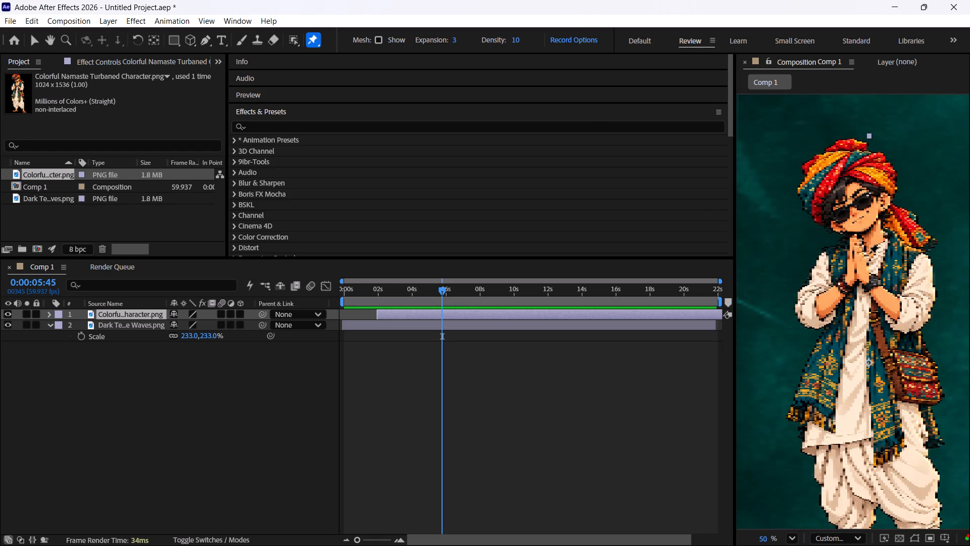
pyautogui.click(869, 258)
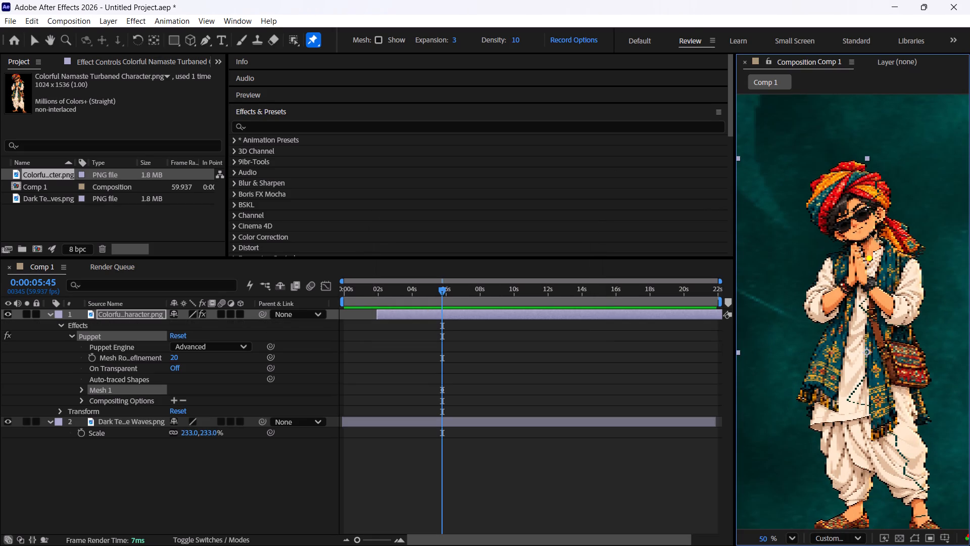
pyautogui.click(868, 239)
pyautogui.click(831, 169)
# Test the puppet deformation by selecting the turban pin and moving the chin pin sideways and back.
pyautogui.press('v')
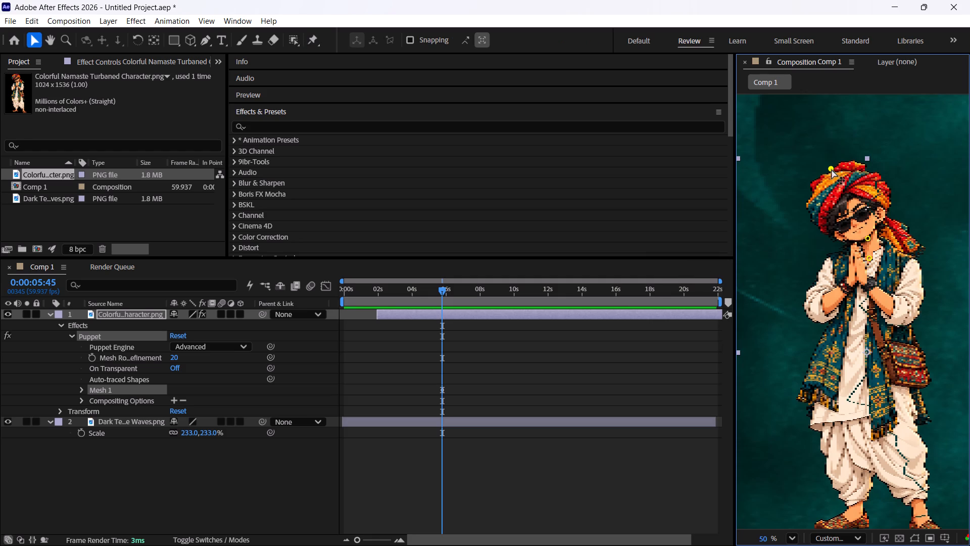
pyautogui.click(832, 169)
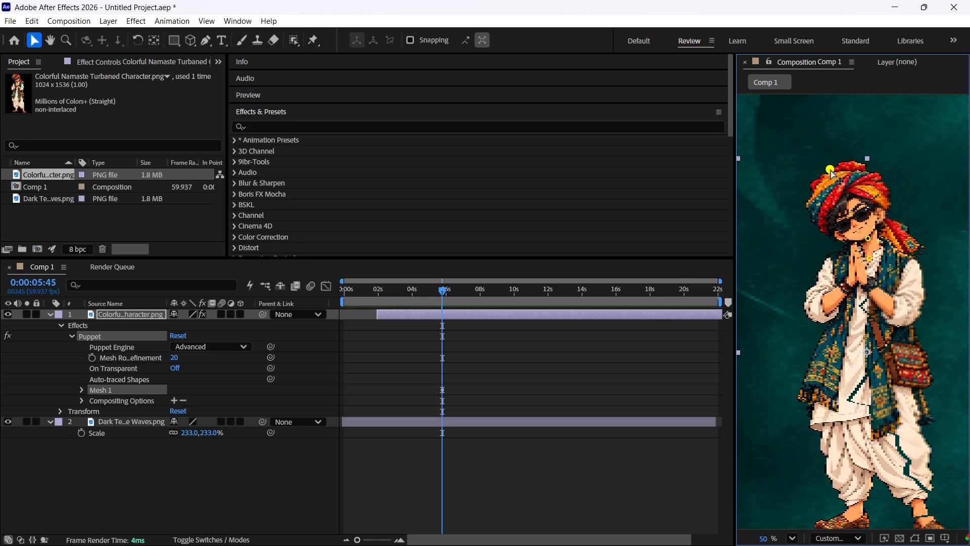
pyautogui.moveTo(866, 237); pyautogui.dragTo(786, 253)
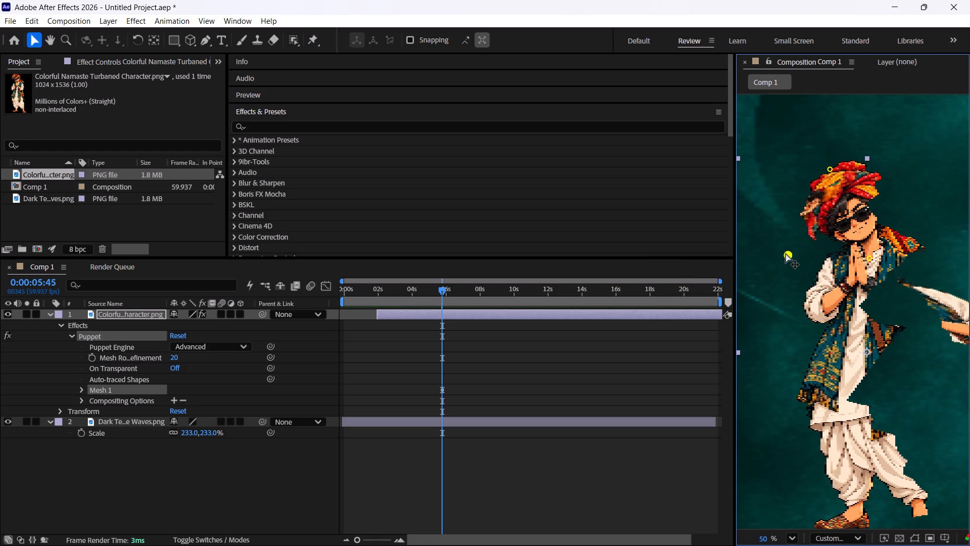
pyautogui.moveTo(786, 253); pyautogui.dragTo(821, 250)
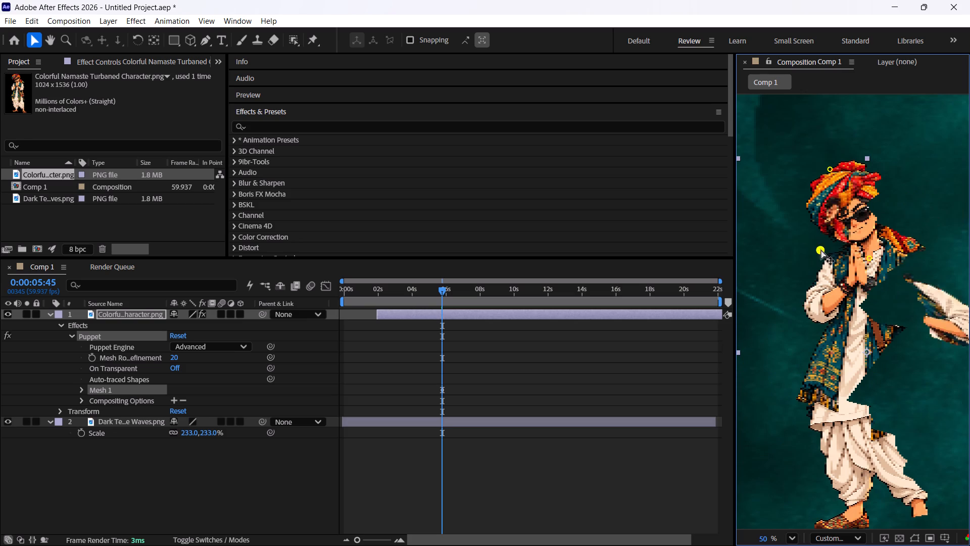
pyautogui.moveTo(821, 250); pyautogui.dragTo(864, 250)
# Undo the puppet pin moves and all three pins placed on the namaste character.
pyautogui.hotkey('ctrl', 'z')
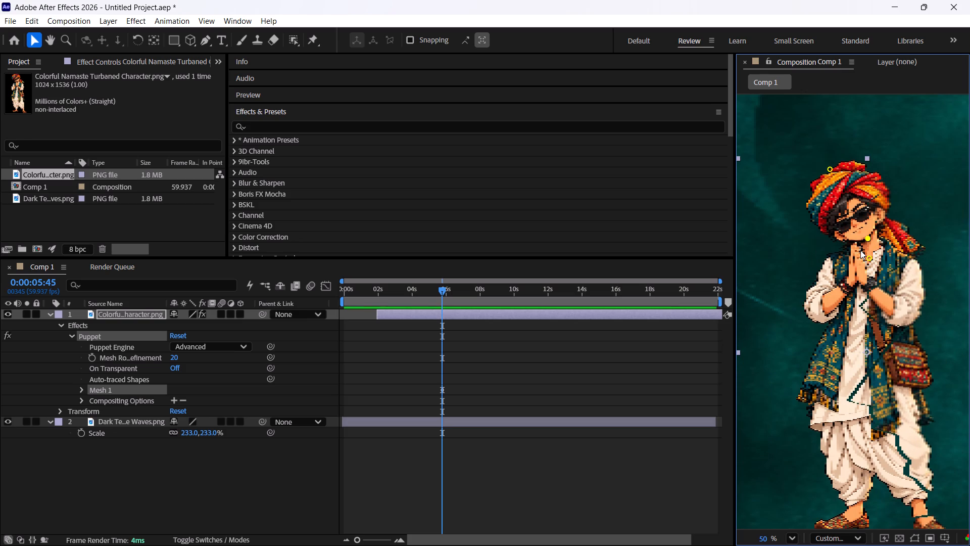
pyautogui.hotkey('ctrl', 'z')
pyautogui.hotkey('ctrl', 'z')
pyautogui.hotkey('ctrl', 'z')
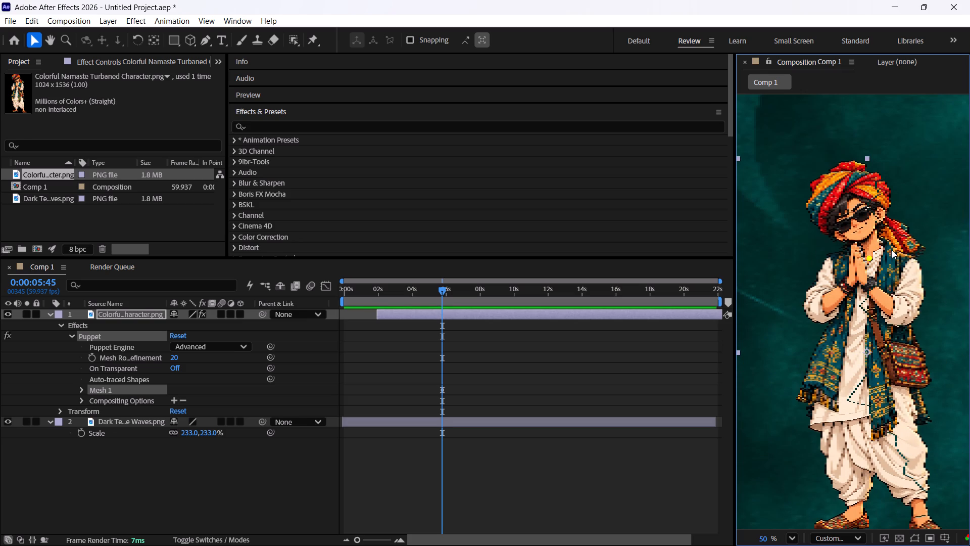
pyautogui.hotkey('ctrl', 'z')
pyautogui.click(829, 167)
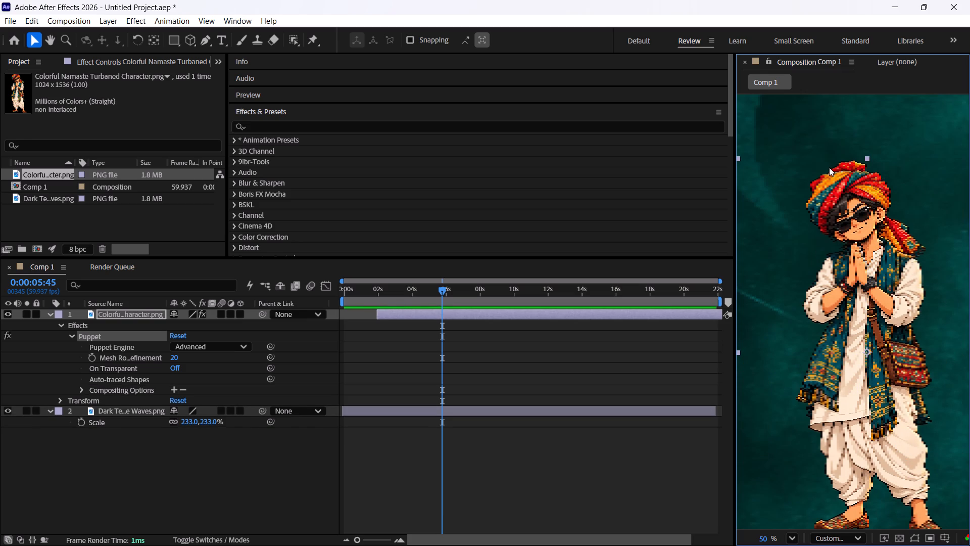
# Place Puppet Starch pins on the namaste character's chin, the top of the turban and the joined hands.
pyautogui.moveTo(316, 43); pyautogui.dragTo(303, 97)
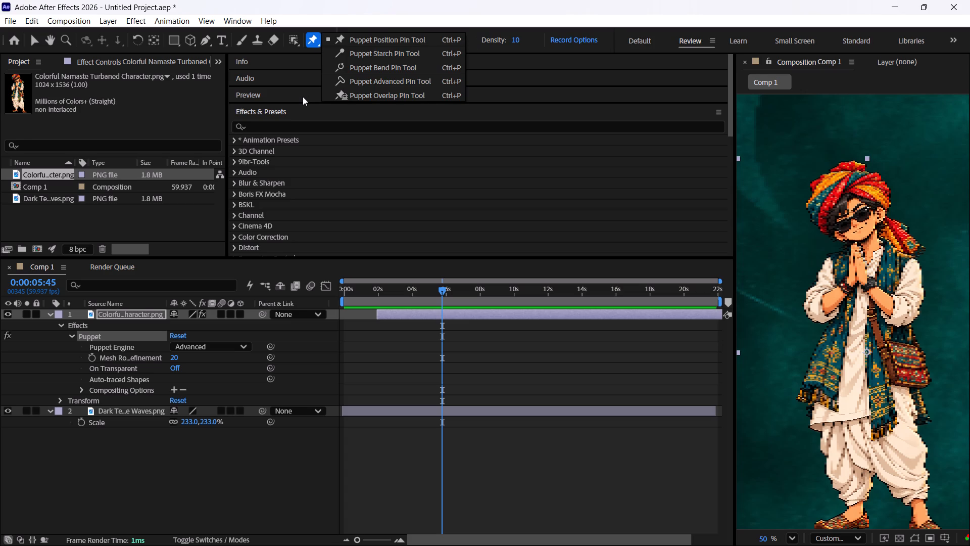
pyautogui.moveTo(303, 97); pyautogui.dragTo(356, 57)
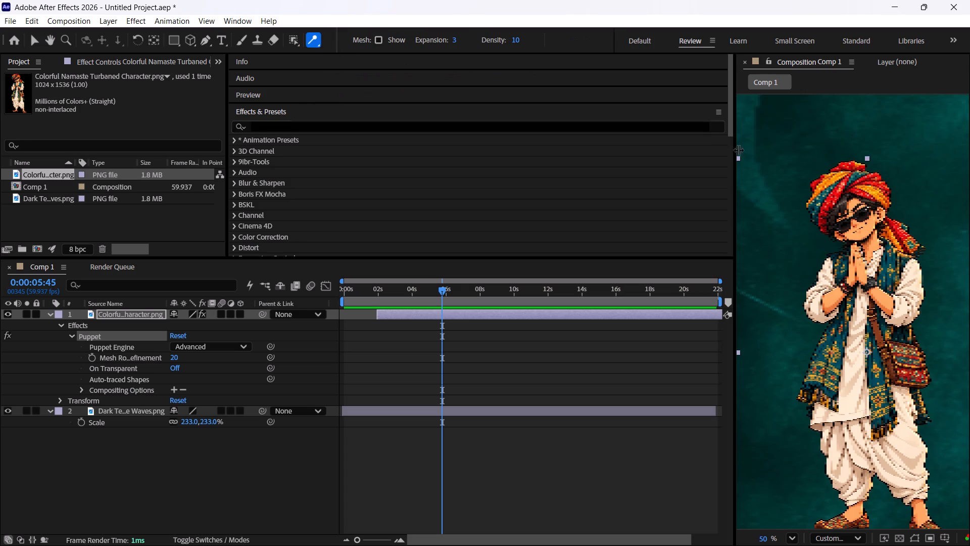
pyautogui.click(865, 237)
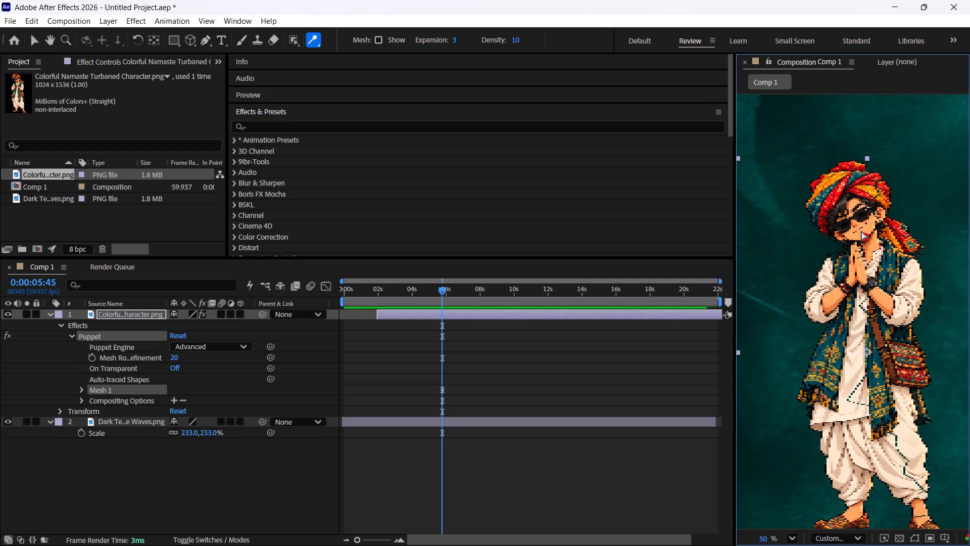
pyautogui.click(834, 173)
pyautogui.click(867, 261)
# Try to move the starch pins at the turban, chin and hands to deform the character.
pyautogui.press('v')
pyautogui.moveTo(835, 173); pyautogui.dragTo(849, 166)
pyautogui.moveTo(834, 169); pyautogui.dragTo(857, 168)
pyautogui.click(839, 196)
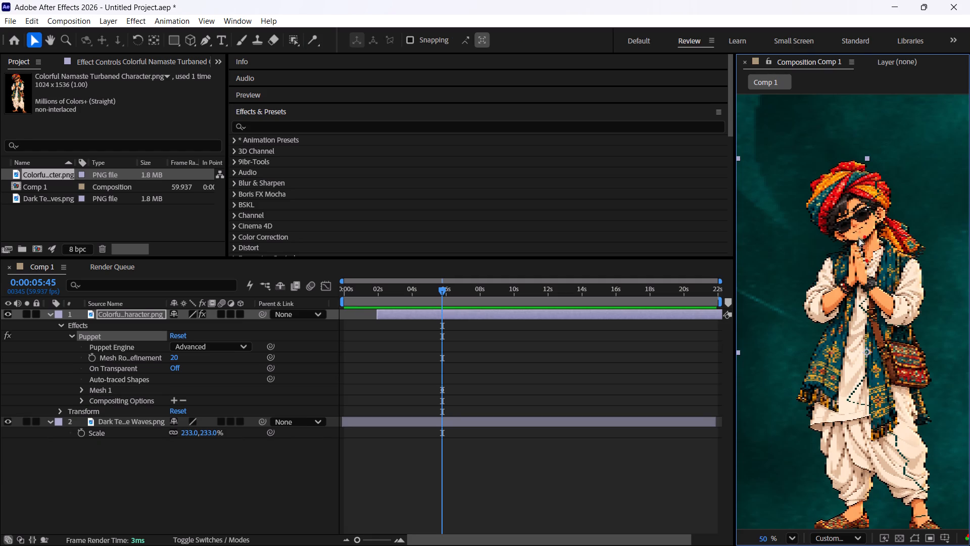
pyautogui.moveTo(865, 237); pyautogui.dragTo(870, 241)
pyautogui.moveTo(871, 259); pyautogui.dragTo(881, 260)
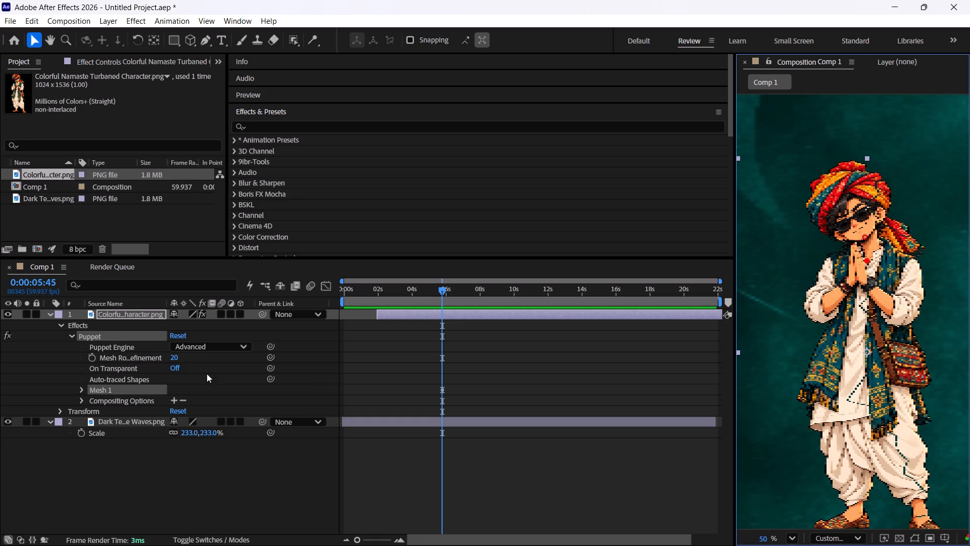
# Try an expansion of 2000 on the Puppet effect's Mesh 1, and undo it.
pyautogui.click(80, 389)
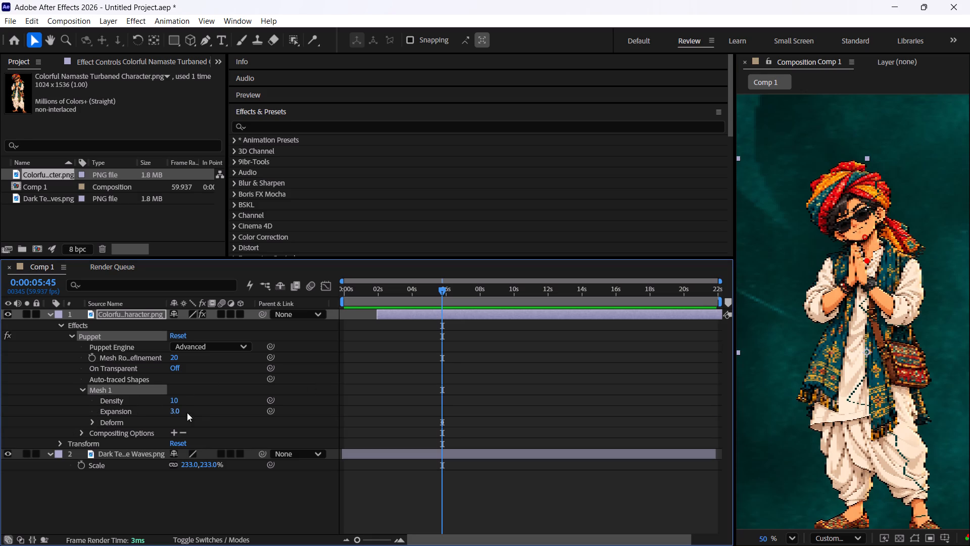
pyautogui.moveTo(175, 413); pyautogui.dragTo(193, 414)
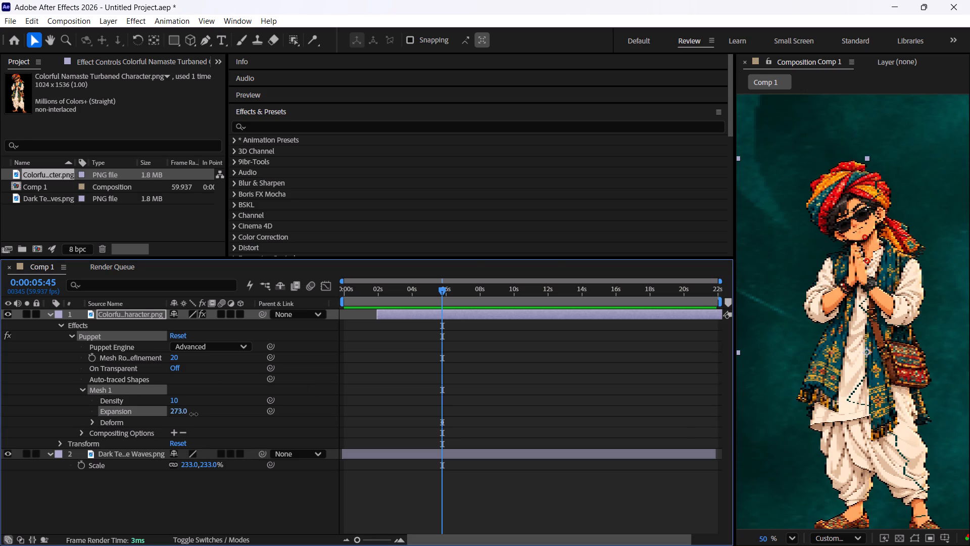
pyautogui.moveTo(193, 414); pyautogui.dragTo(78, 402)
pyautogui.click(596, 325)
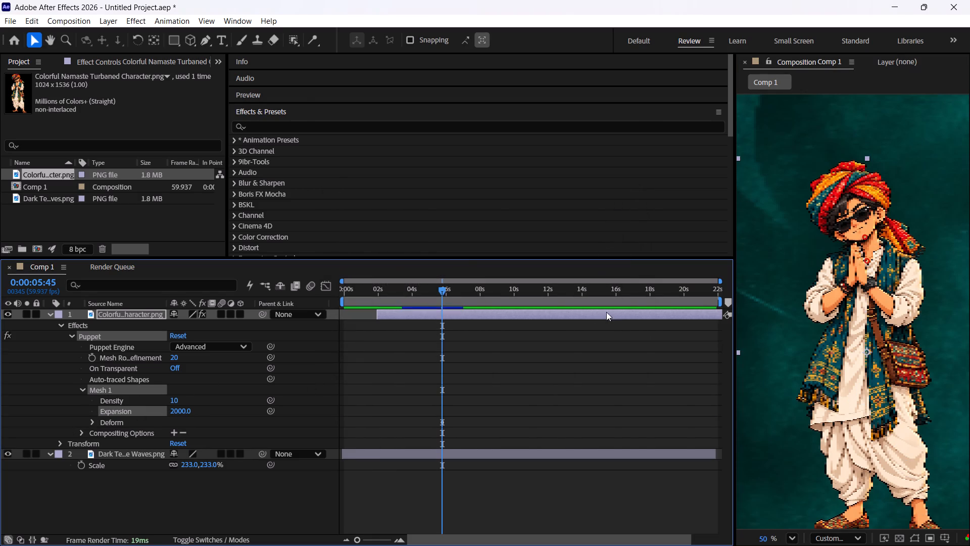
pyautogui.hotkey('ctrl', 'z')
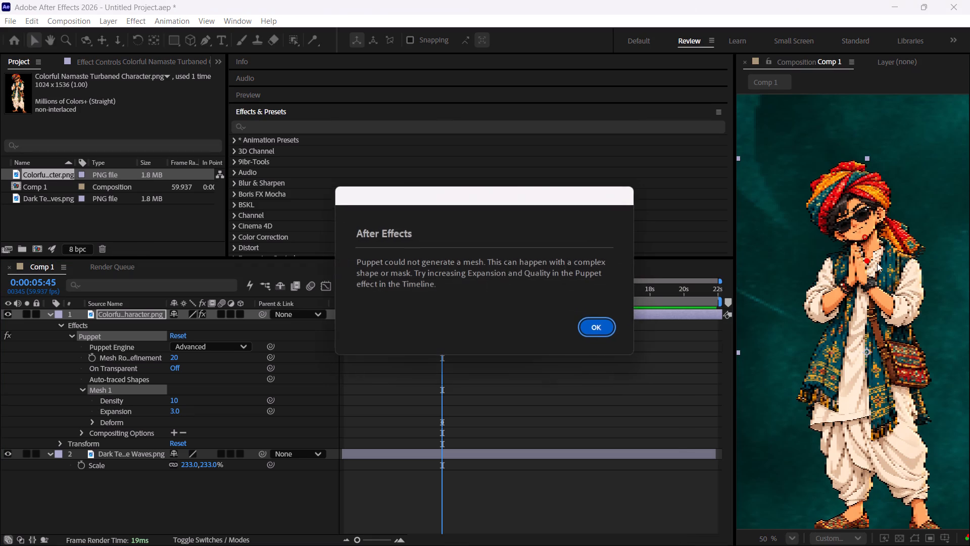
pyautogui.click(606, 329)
# Delete the Puppet effect from the character layer and reveal its transform properties.
pyautogui.click(113, 333)
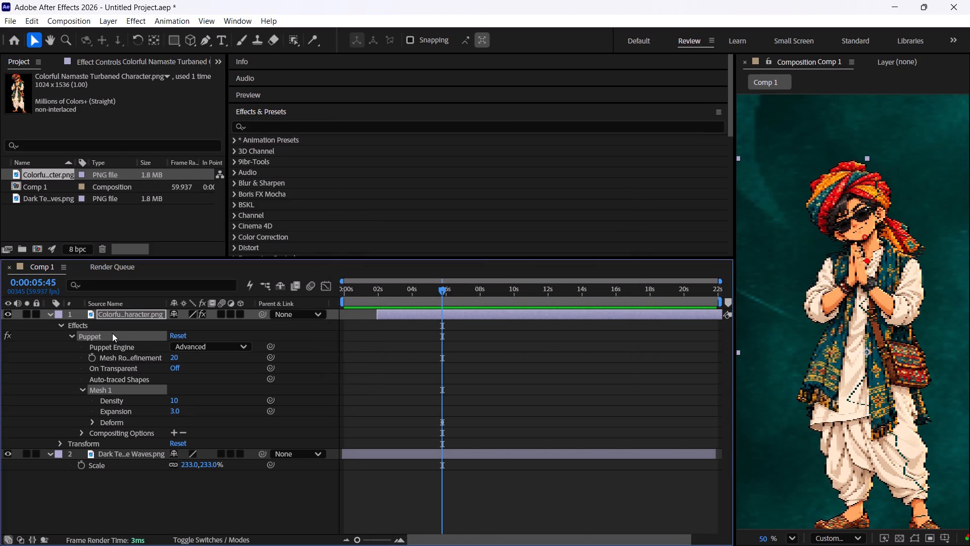
pyautogui.click(99, 339)
pyautogui.click(87, 322)
pyautogui.click(90, 337)
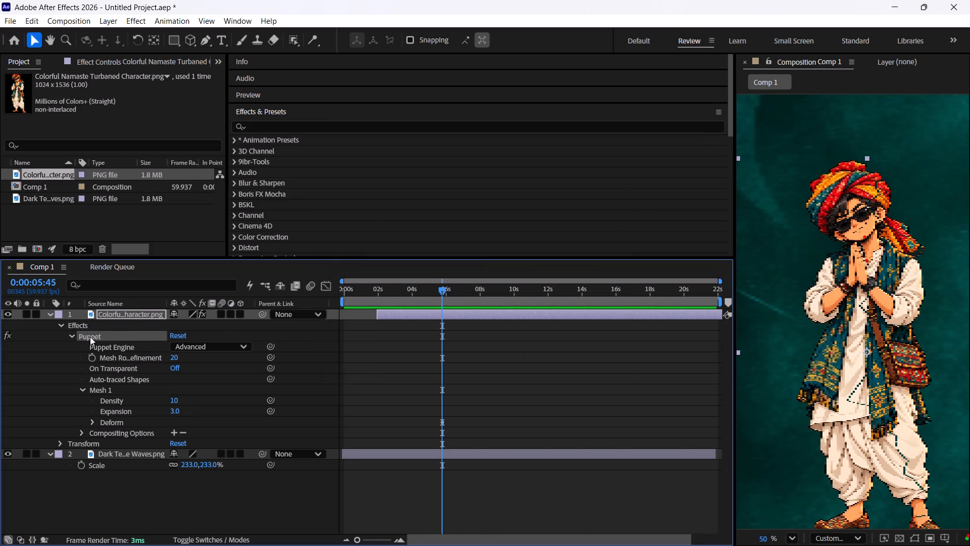
pyautogui.press('BackSpace')
pyautogui.click(59, 326)
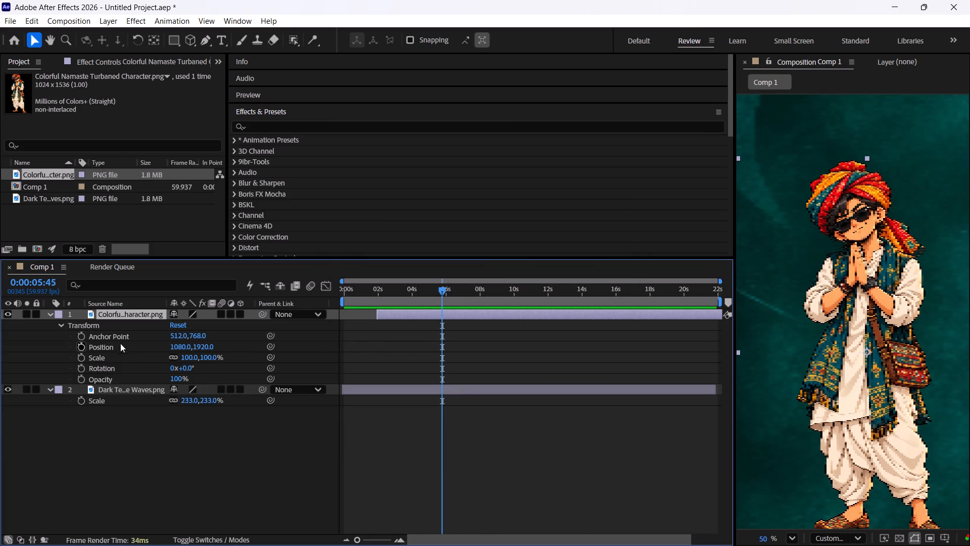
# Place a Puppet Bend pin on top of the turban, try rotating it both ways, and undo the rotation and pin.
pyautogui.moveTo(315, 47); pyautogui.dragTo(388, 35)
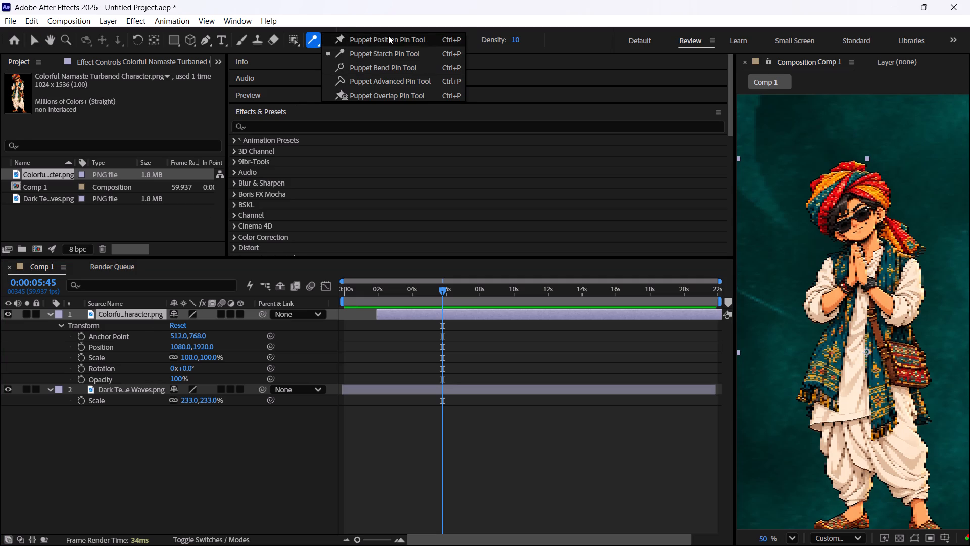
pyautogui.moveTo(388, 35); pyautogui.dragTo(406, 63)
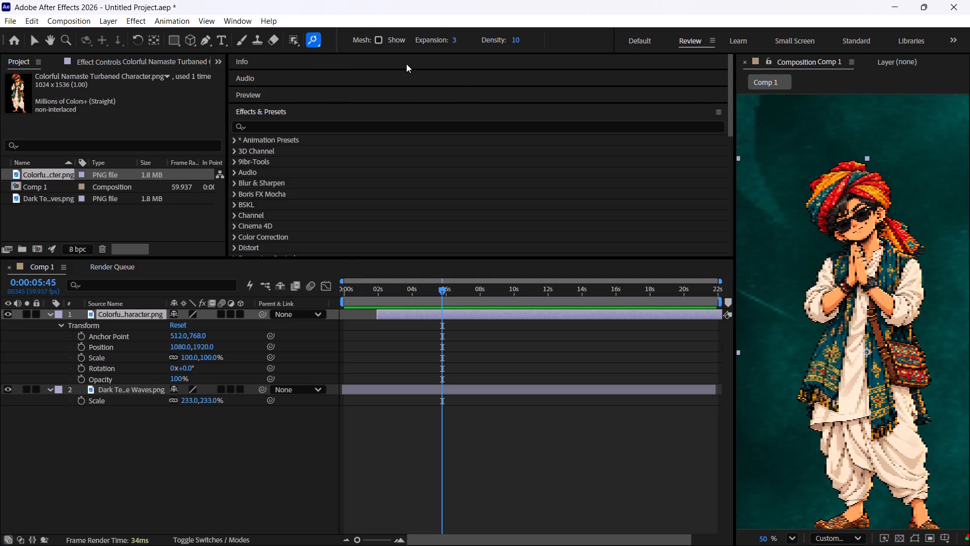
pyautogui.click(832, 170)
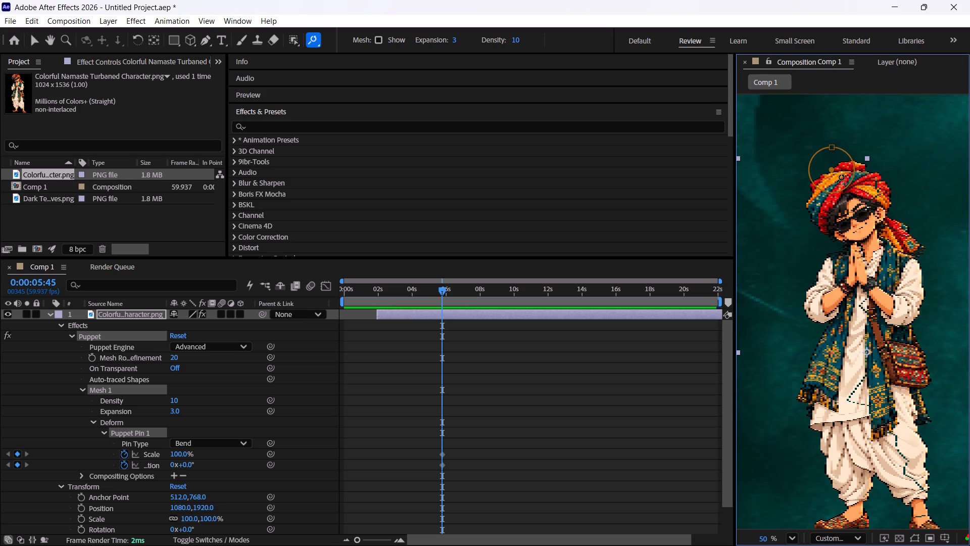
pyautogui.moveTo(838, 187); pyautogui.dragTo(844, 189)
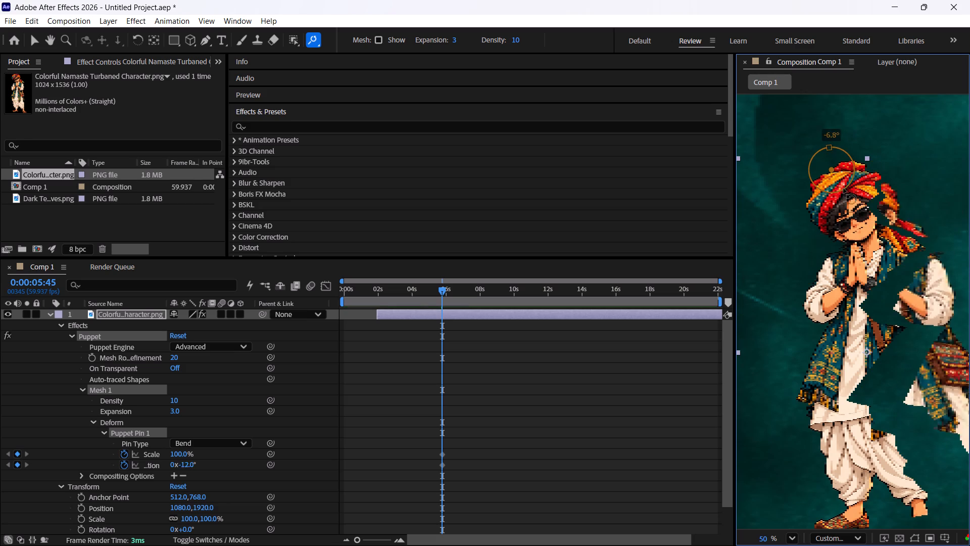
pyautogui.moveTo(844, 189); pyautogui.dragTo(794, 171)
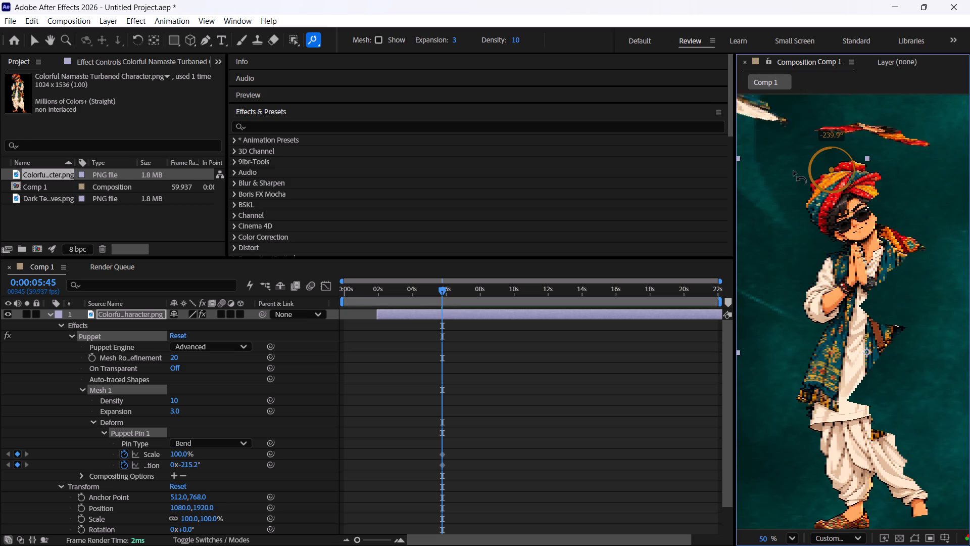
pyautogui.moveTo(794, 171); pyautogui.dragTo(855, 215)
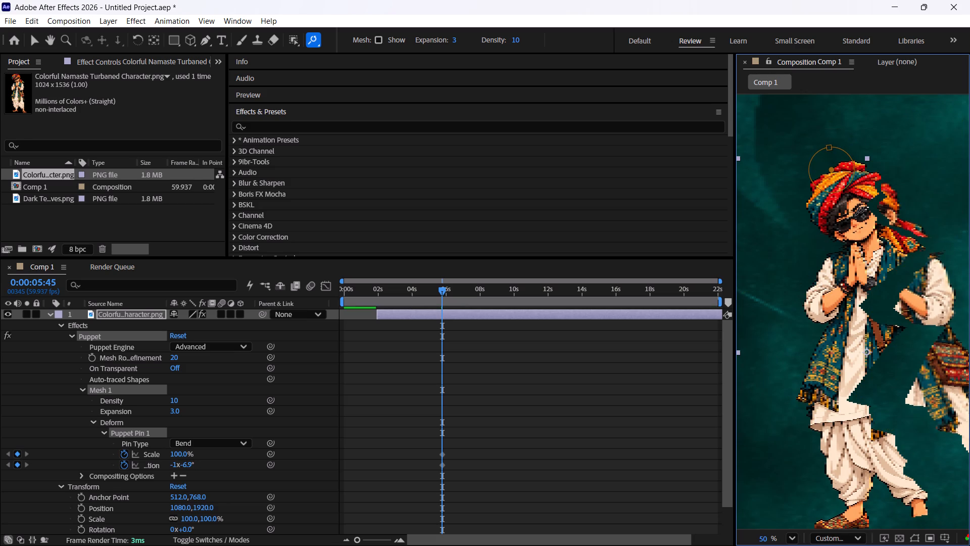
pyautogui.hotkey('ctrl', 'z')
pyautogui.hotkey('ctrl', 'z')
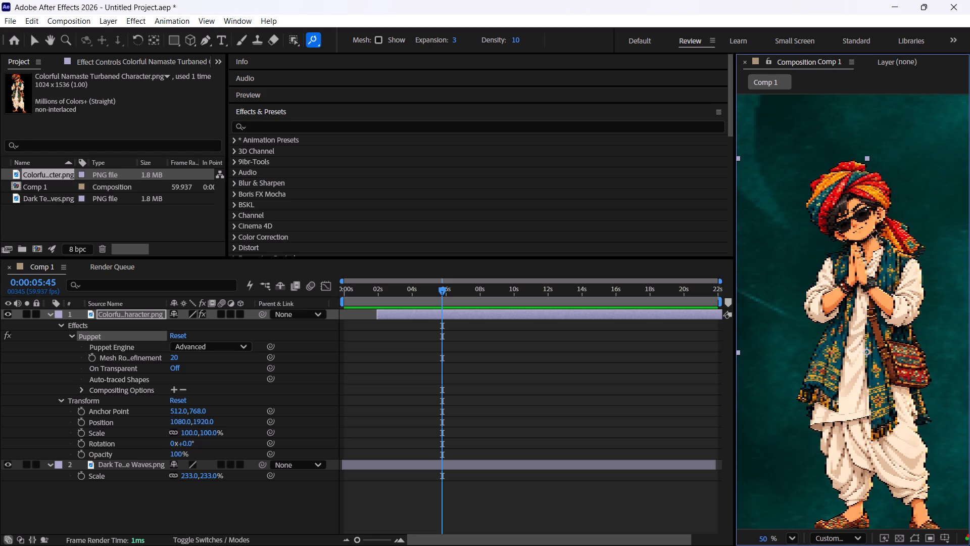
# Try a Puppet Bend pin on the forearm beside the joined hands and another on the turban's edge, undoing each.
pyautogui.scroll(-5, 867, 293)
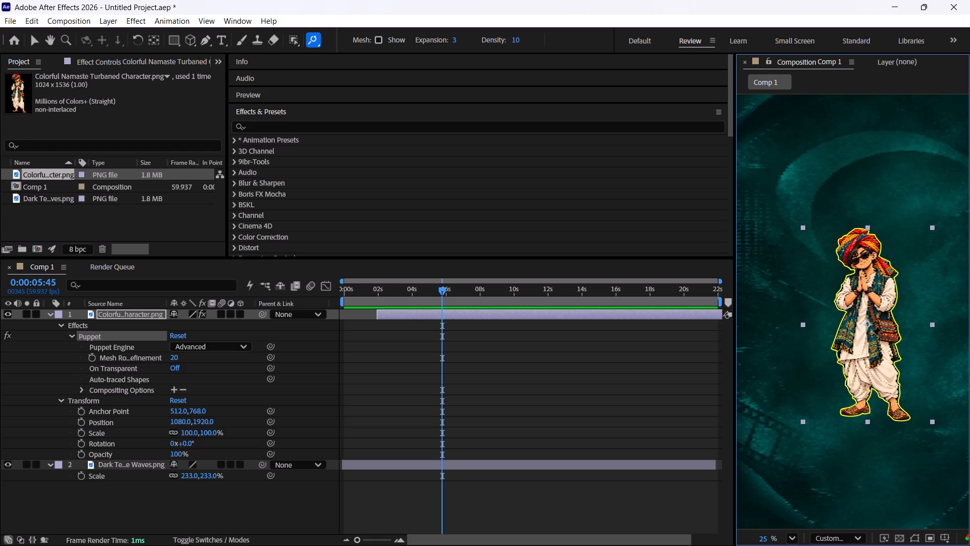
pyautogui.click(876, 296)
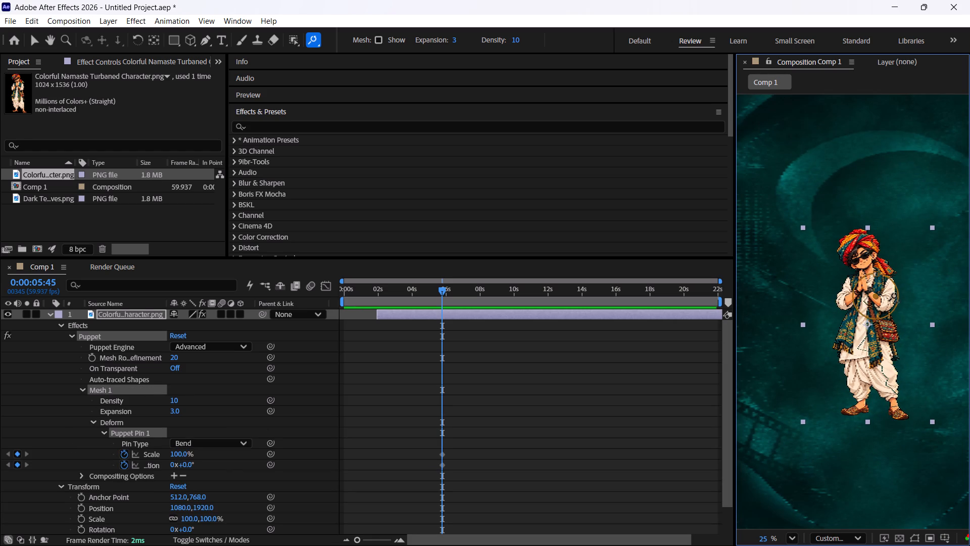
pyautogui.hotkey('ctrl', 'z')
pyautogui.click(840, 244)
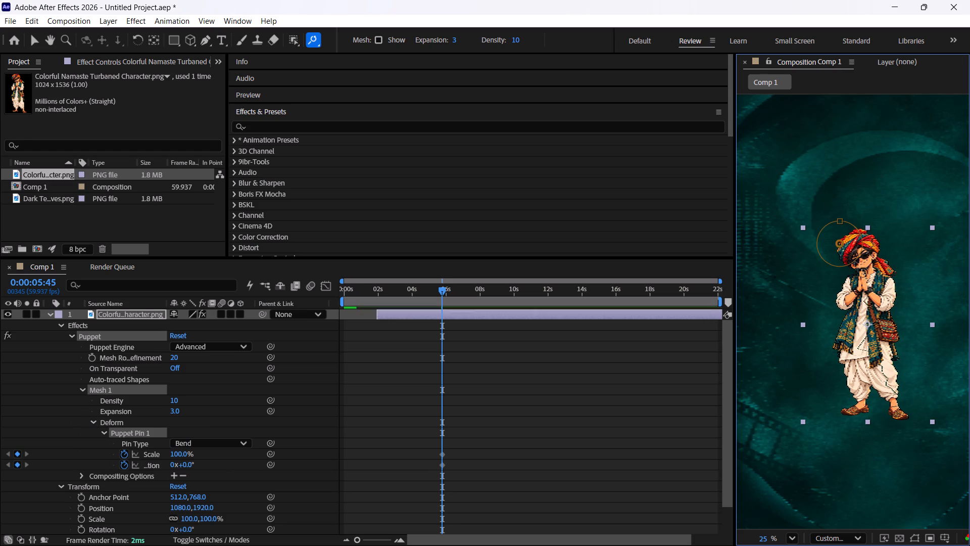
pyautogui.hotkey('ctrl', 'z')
# Set the Comp 1 preview resolution to Full with the whole frame in view.
pyautogui.scroll(3, 851, 251)
pyautogui.scroll(-1, 855, 256)
pyautogui.scroll(7, 855, 256)
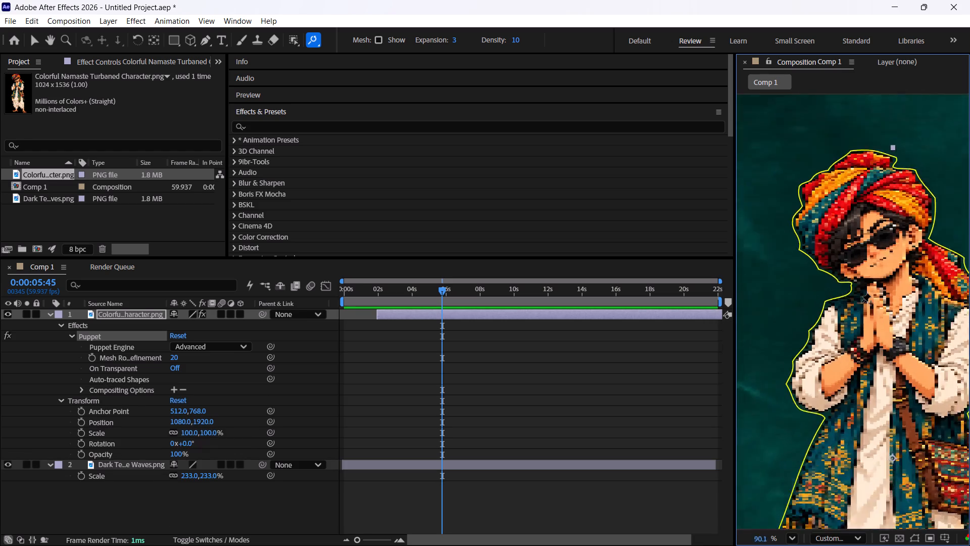
pyautogui.scroll(6, 862, 302)
pyautogui.scroll(-10, 862, 306)
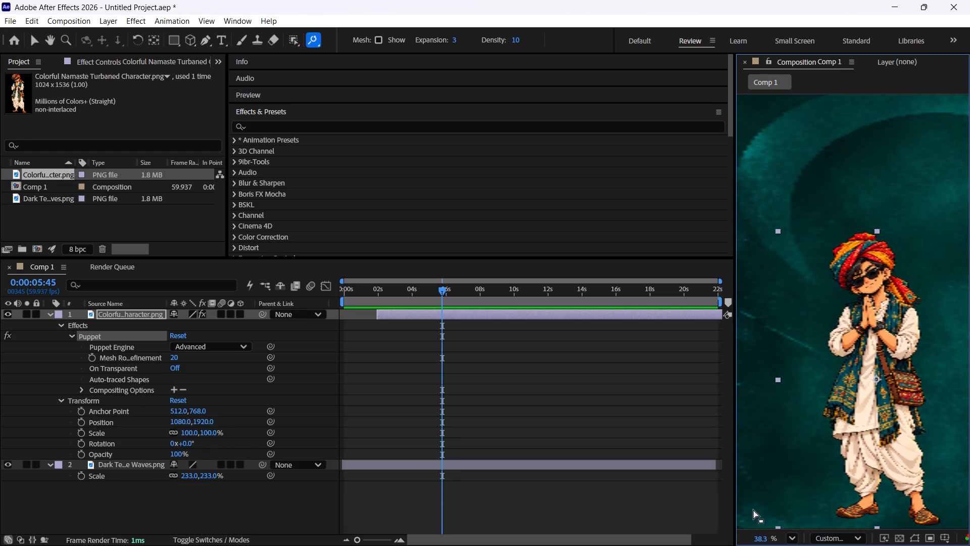
pyautogui.click(792, 539)
pyautogui.click(820, 285)
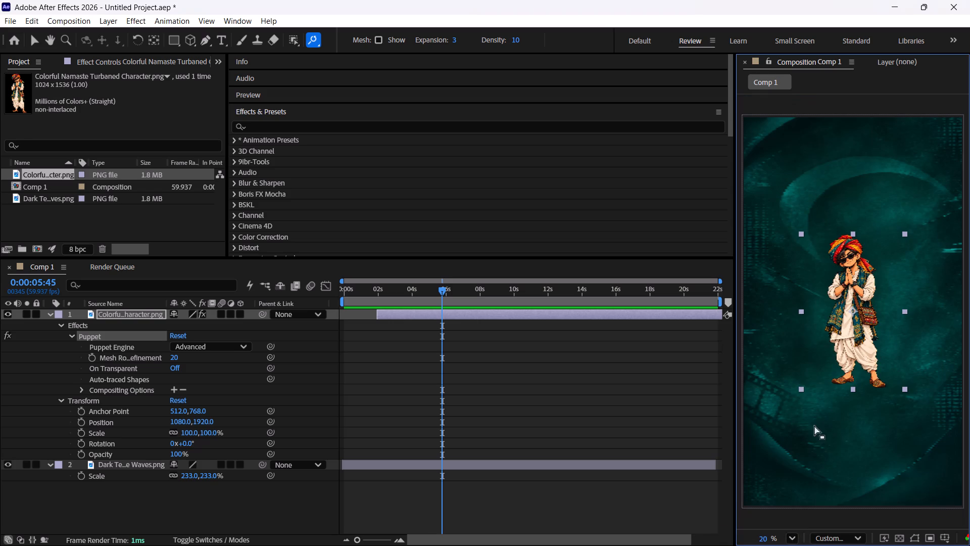
pyautogui.click(843, 544)
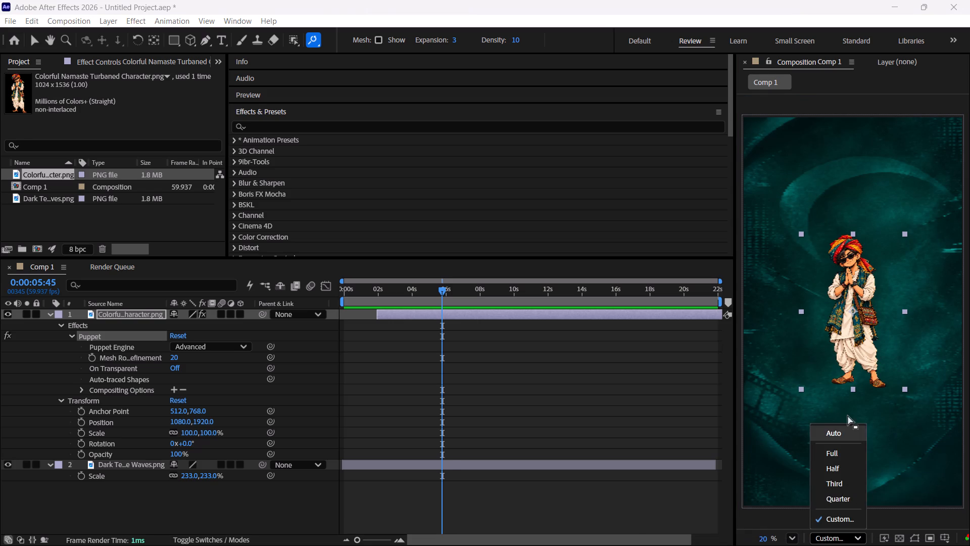
pyautogui.click(859, 459)
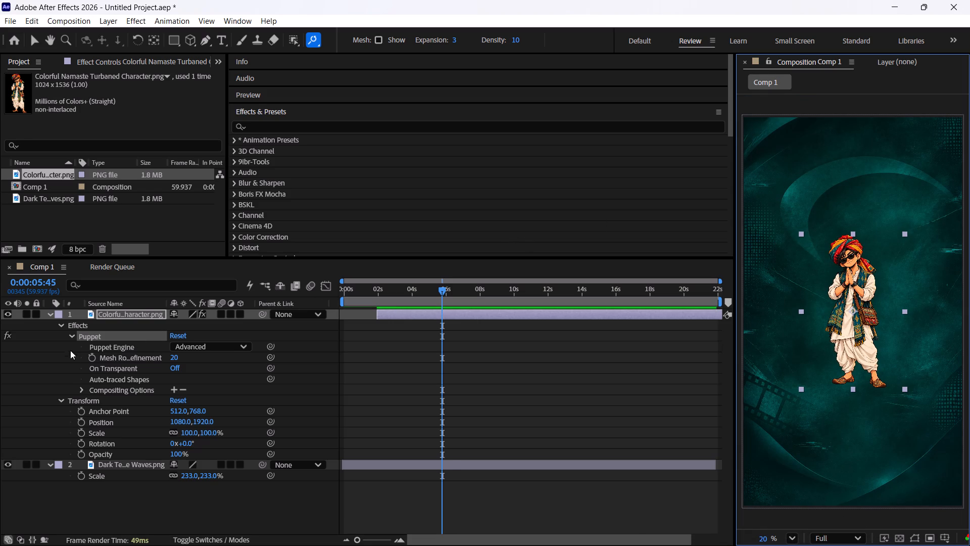
# Delete the Puppet effect from the character layer.
pyautogui.click(88, 338)
pyautogui.press('BackSpace')
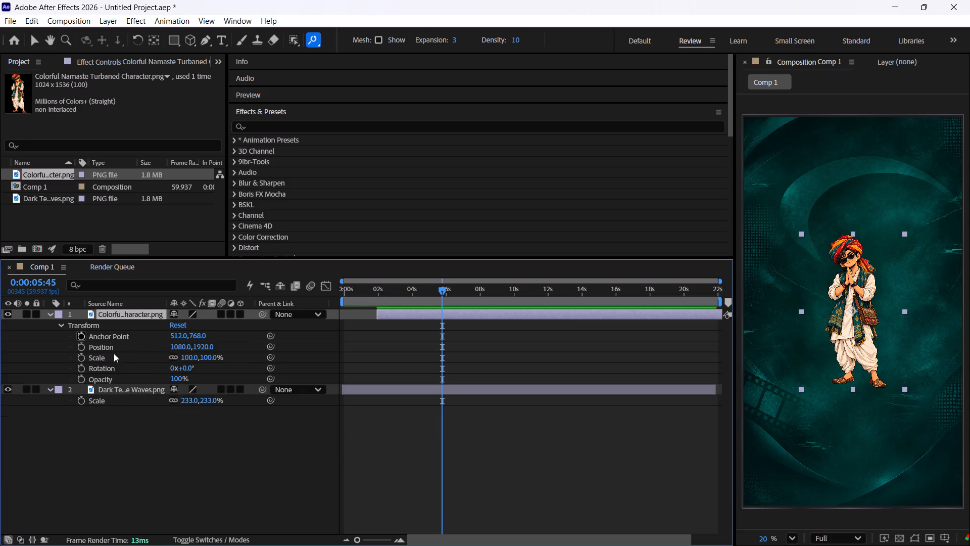
# Scale the character layer to 184% and lower it in the frame, with anchor point 512, 493 and position 1080, 1914.
pyautogui.moveTo(193, 355); pyautogui.dragTo(251, 359)
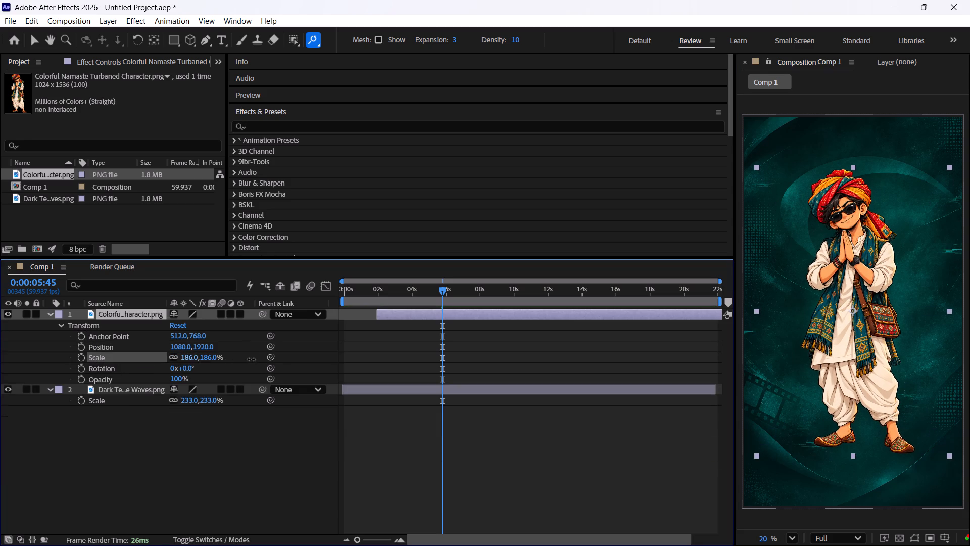
pyautogui.moveTo(251, 359); pyautogui.dragTo(251, 359)
pyautogui.moveTo(197, 333); pyautogui.dragTo(31, 341)
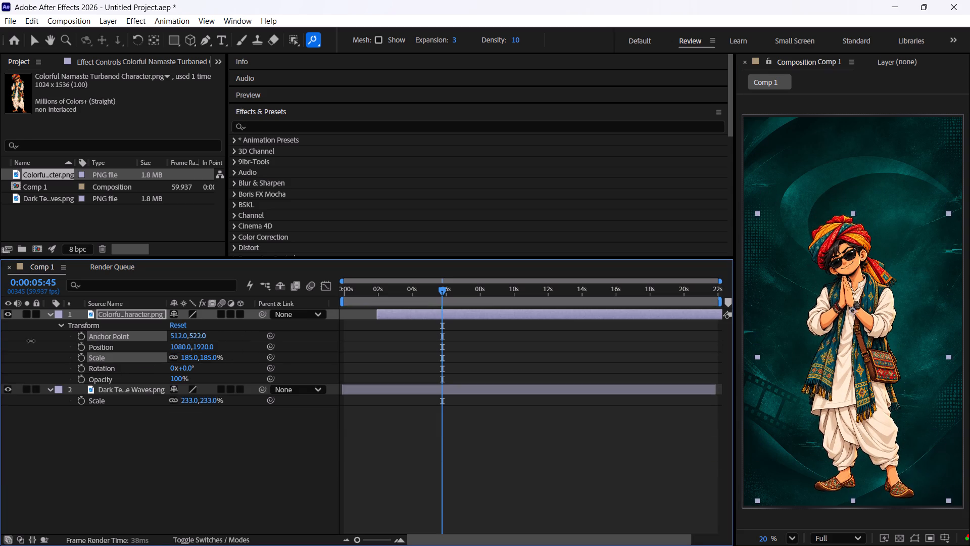
pyautogui.moveTo(31, 341); pyautogui.dragTo(13, 343)
pyautogui.moveTo(199, 347); pyautogui.dragTo(193, 349)
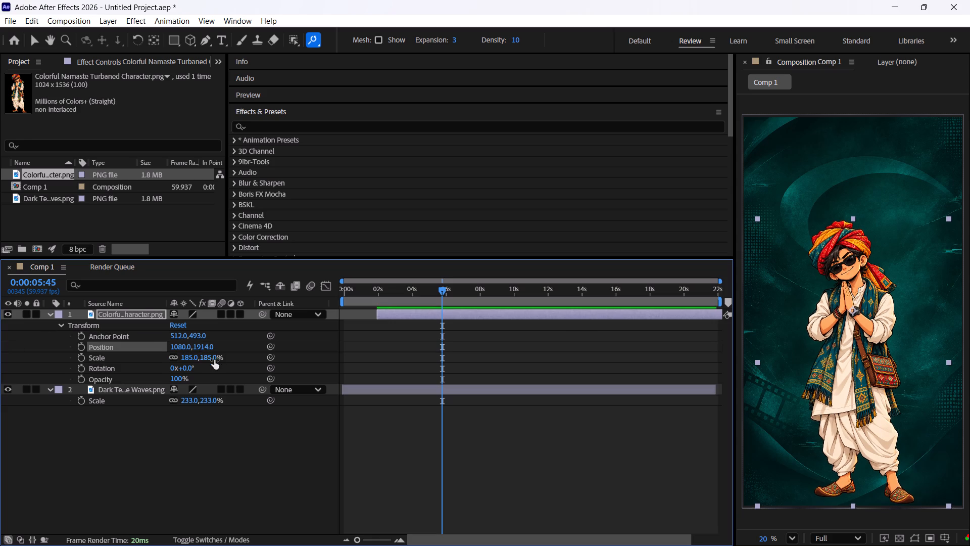
pyautogui.click(212, 358)
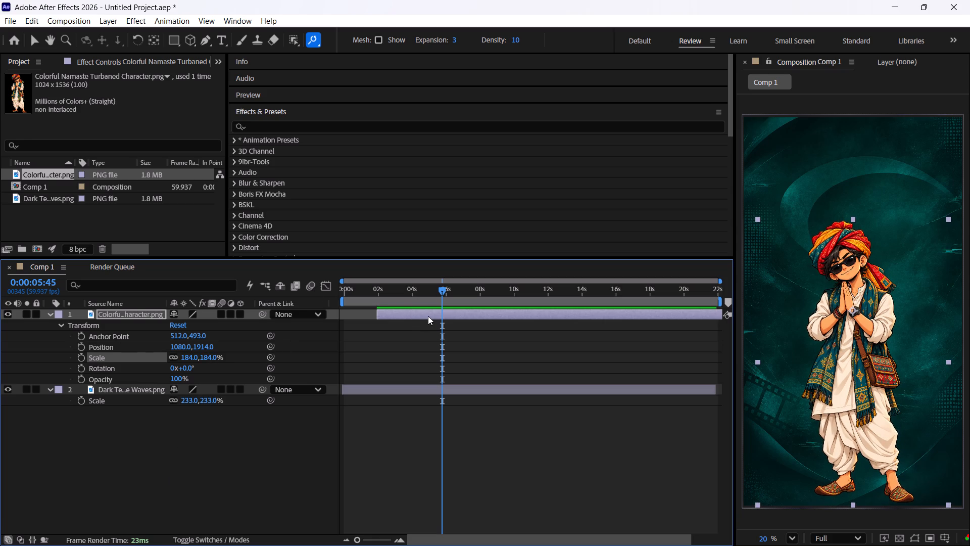
# Shift the character layer earlier in the timeline to start at about 0.6 seconds.
pyautogui.moveTo(434, 317); pyautogui.dragTo(403, 318)
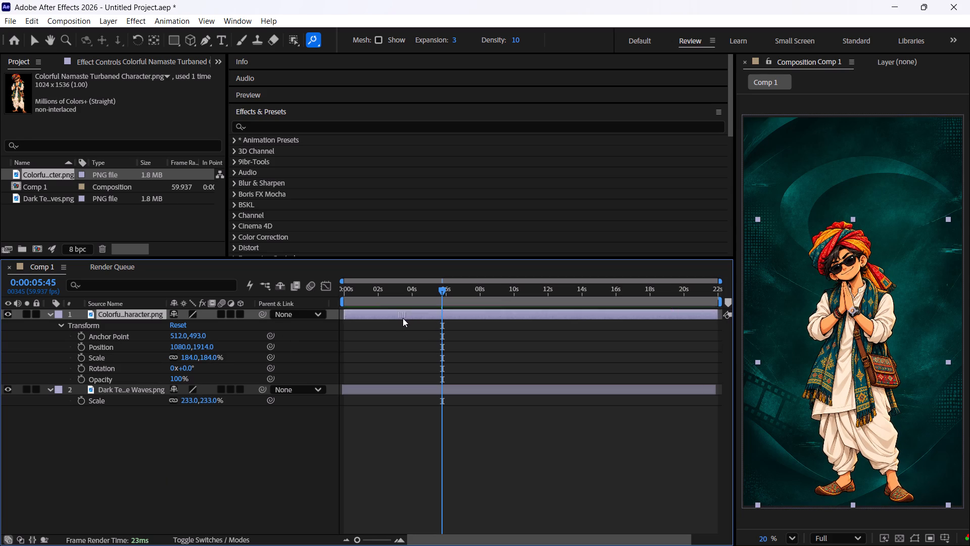
pyautogui.moveTo(403, 318); pyautogui.dragTo(412, 318)
# Play the composition from the beginning to about 2 seconds to check the character's entry.
pyautogui.moveTo(439, 285); pyautogui.dragTo(314, 287)
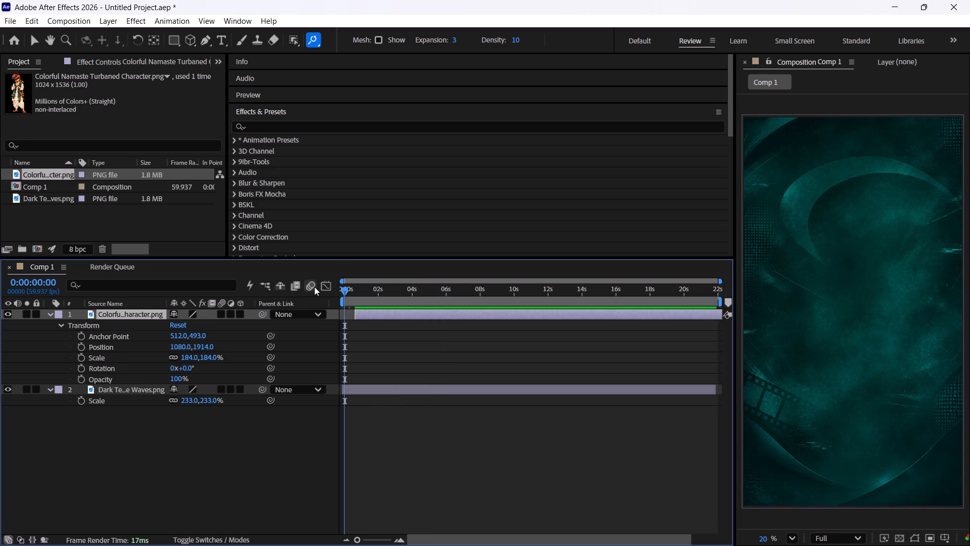
pyautogui.press('space')
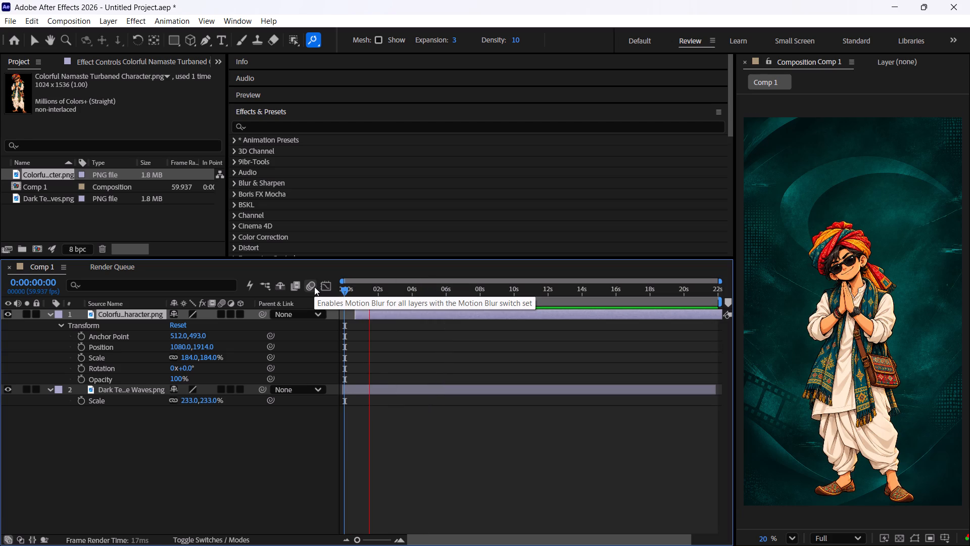
pyautogui.press('space')
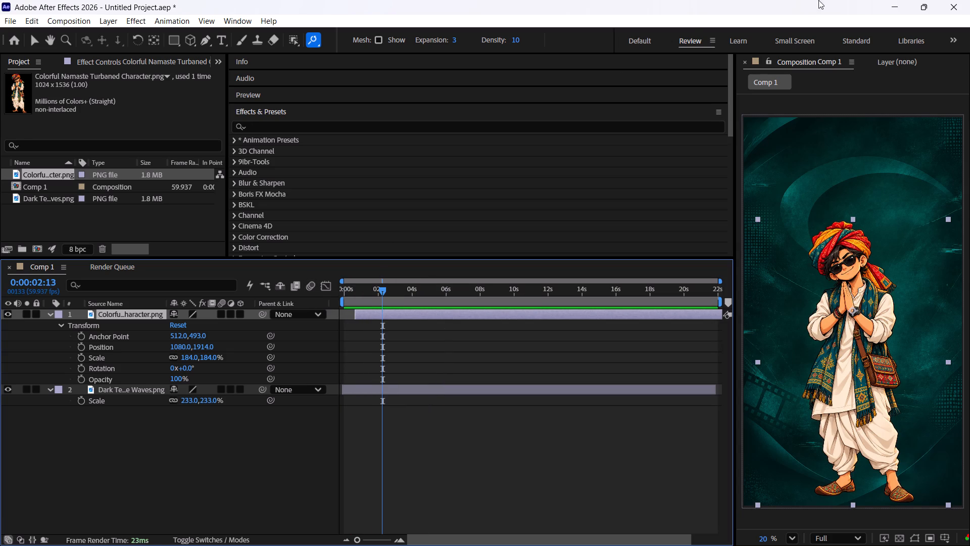
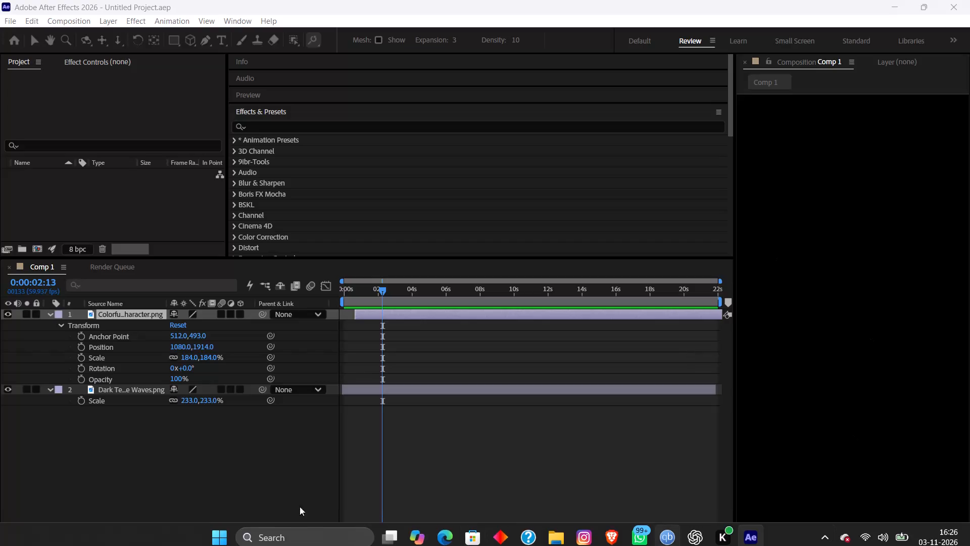
# Switch to Adobe Premiere and open the recent project "mascot video 1" in a maximized window.
pyautogui.click(216, 545)
pyautogui.click(396, 429)
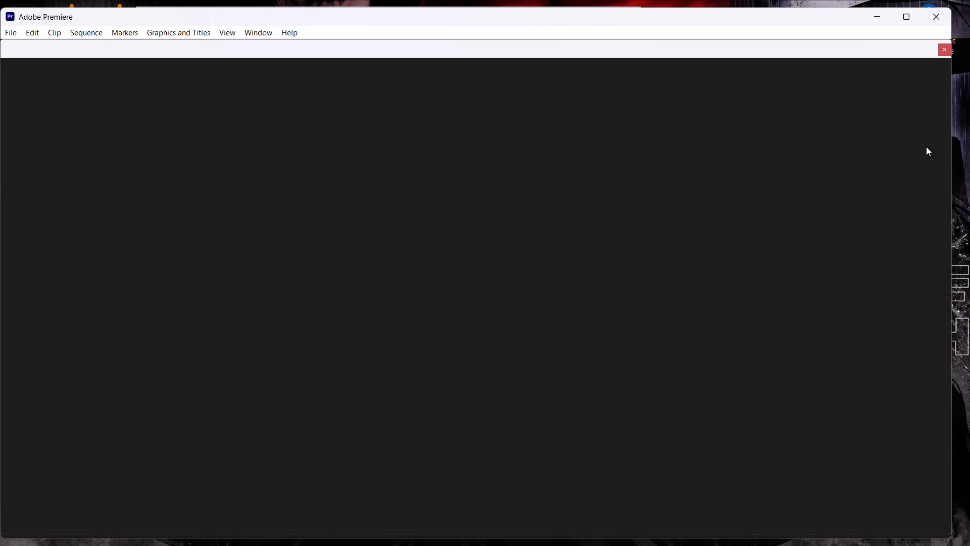
pyautogui.click(903, 20)
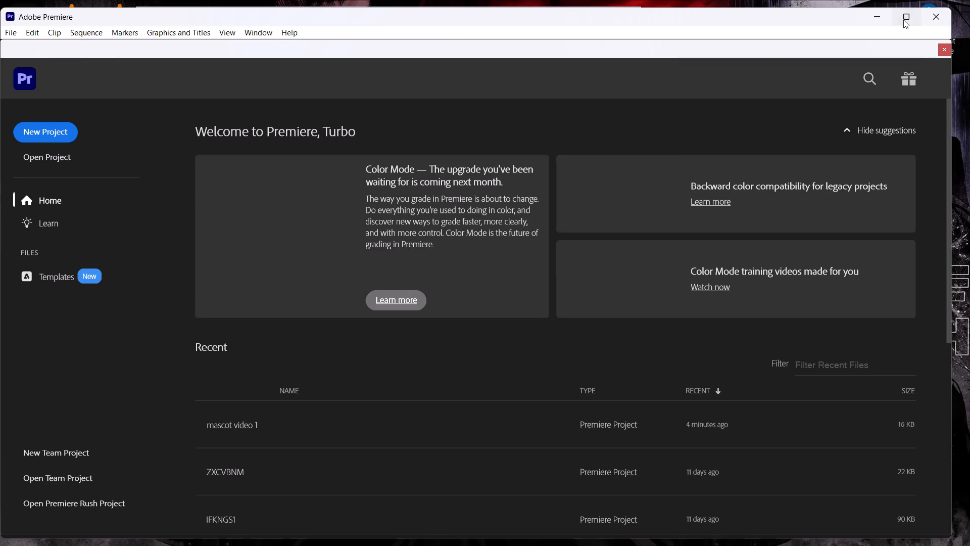
pyautogui.click(367, 435)
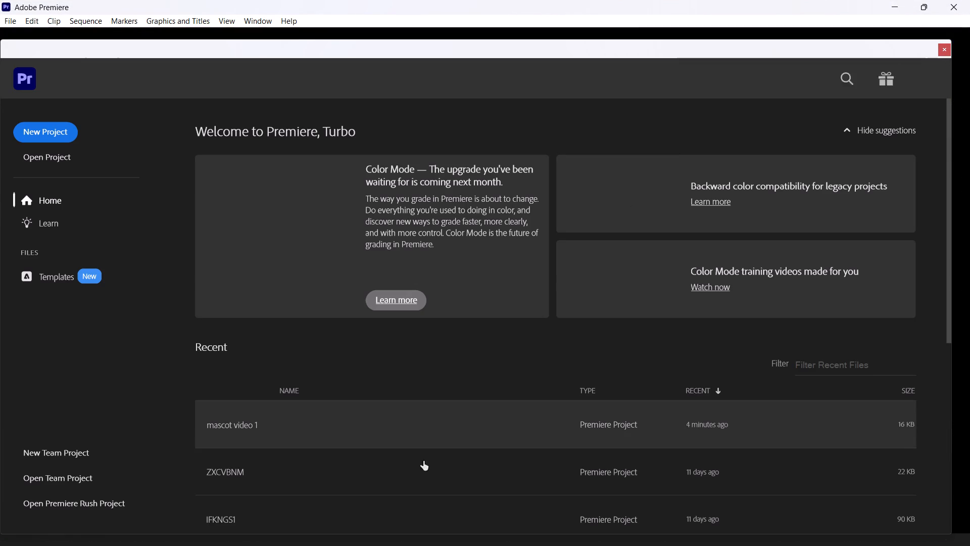
pyautogui.click(430, 416)
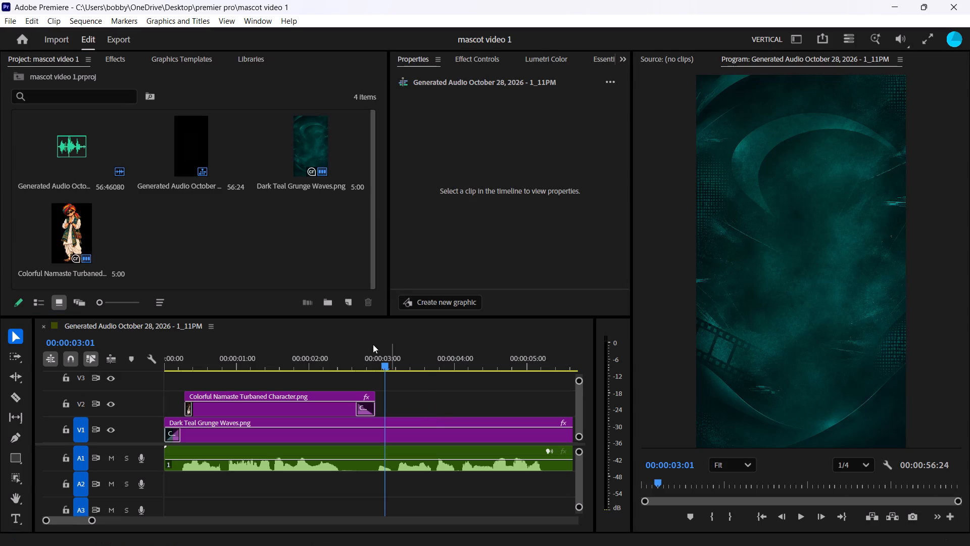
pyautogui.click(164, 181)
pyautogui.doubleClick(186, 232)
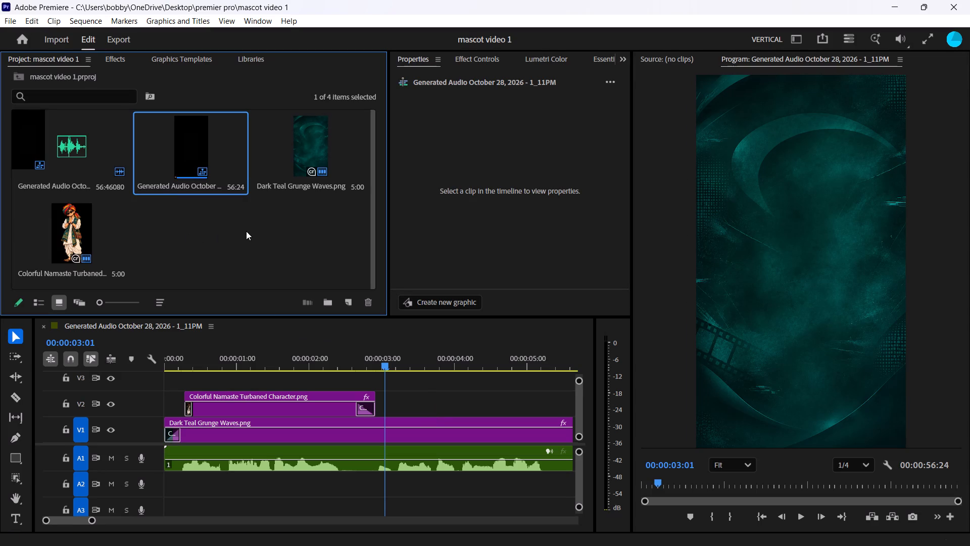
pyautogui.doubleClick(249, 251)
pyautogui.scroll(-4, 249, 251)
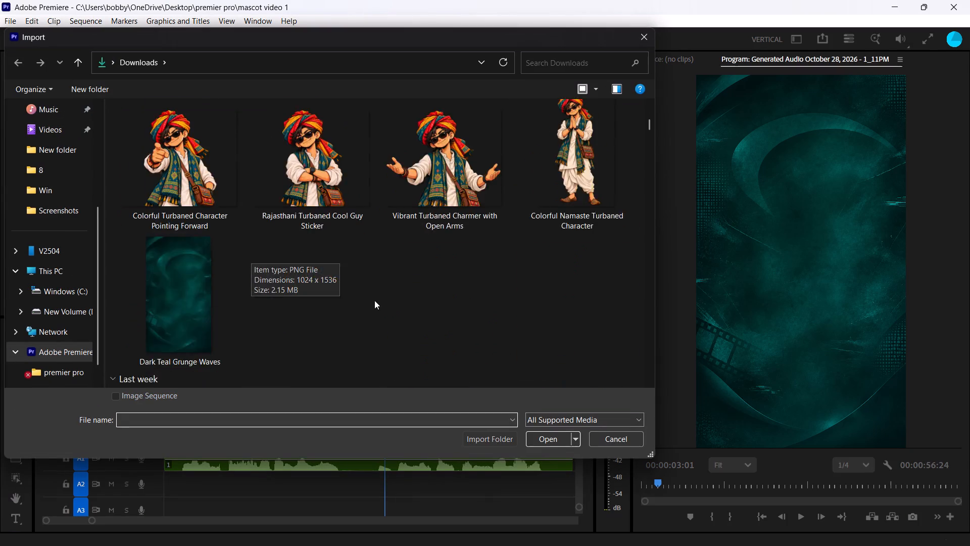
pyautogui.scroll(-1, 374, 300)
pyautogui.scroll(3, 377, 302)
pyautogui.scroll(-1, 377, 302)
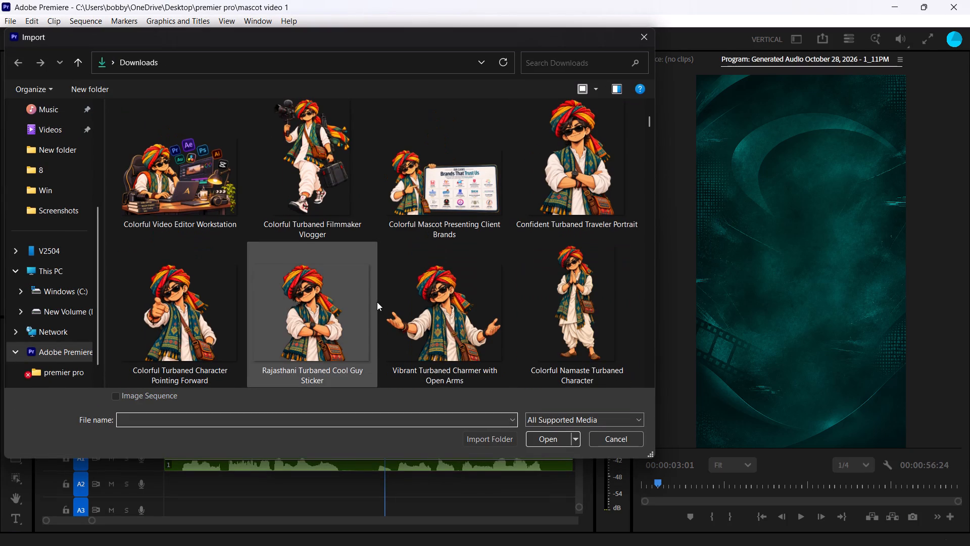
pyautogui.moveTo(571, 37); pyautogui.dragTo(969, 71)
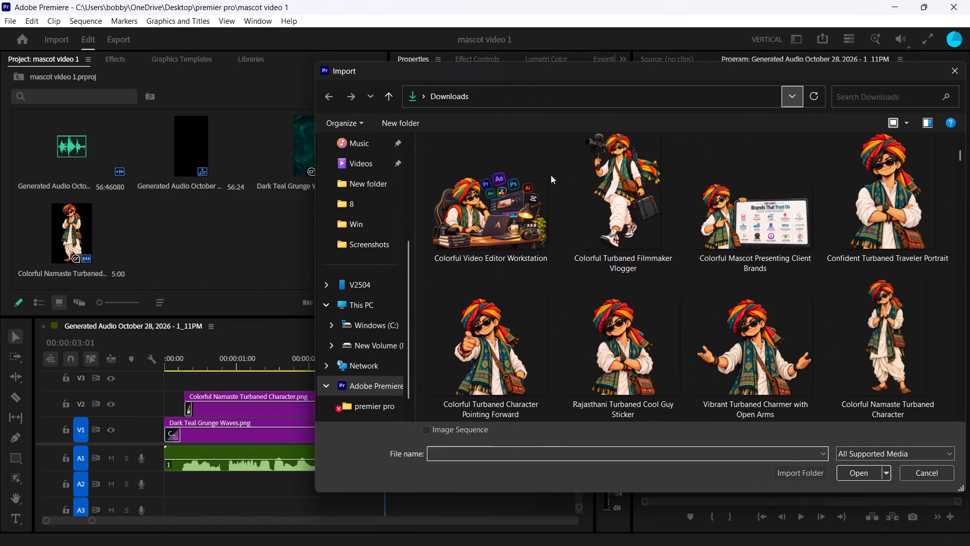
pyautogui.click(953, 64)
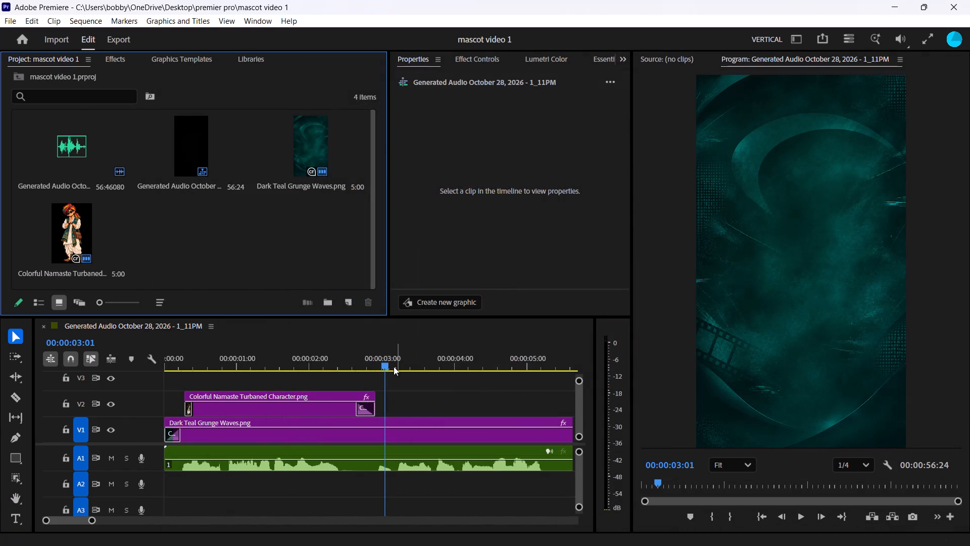
# Play the narration from about 3 to 5 seconds, and return the playhead to just after the namaste clip.
pyautogui.moveTo(392, 365); pyautogui.dragTo(386, 365)
pyautogui.press('space')
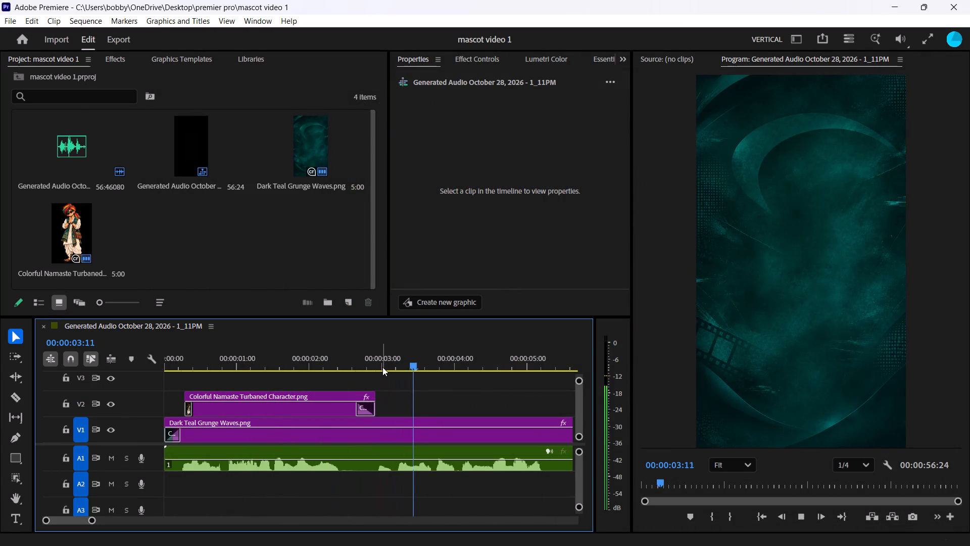
pyautogui.press('space')
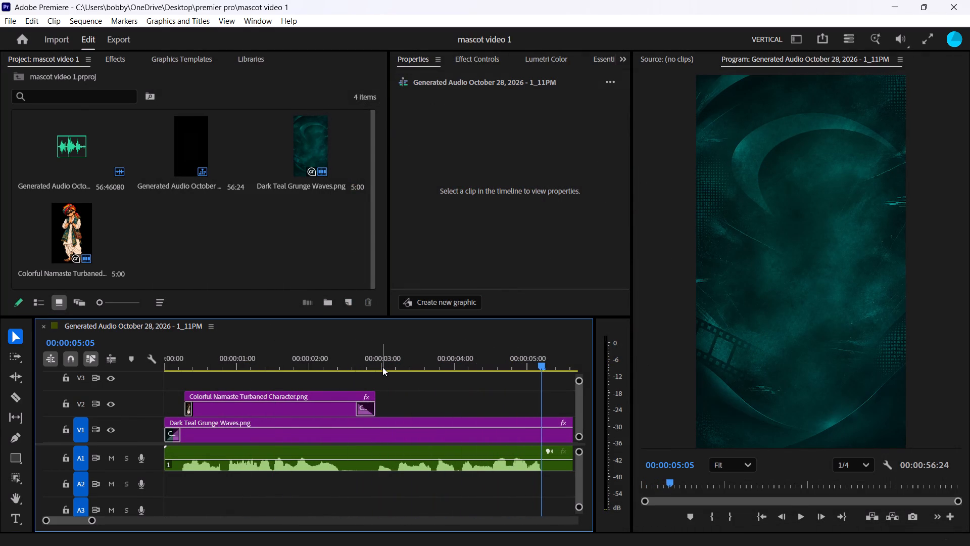
pyautogui.moveTo(541, 365); pyautogui.dragTo(428, 366)
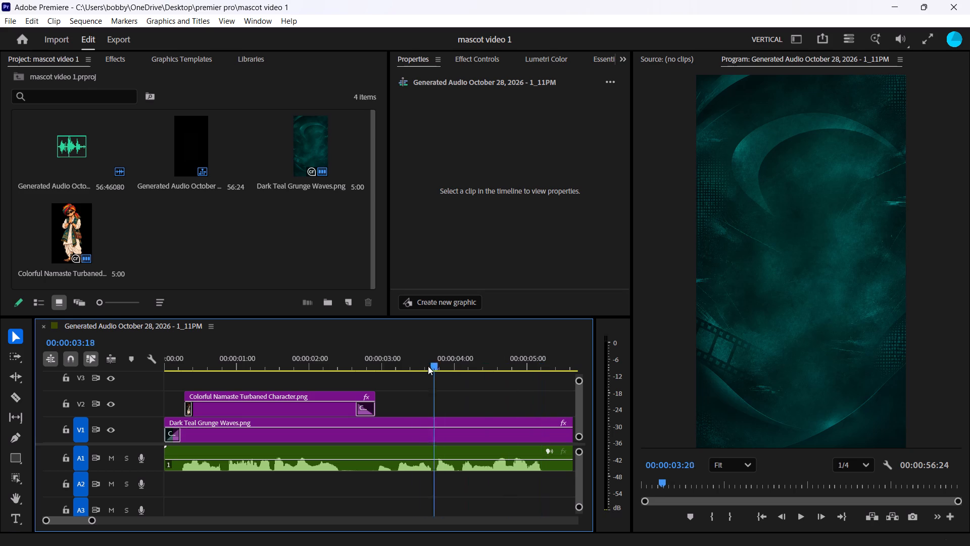
pyautogui.moveTo(428, 366); pyautogui.dragTo(395, 375)
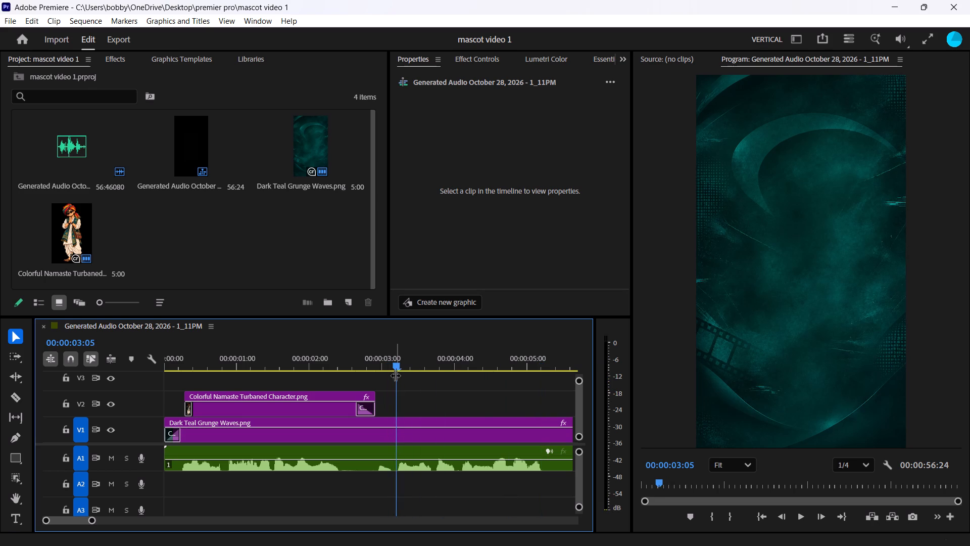
pyautogui.moveTo(395, 375); pyautogui.dragTo(383, 380)
pyautogui.click(383, 380)
pyautogui.click(381, 368)
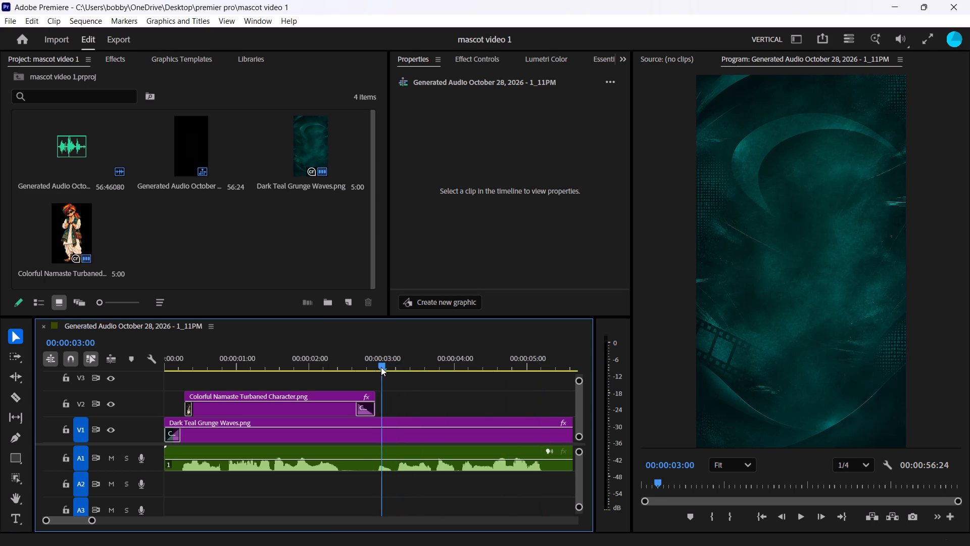
# Import the three turbaned character PNGs from Downloads: Pointing Forward, Cool Guy Sticker and Charmer with Open Arms.
pyautogui.doubleClick(253, 245)
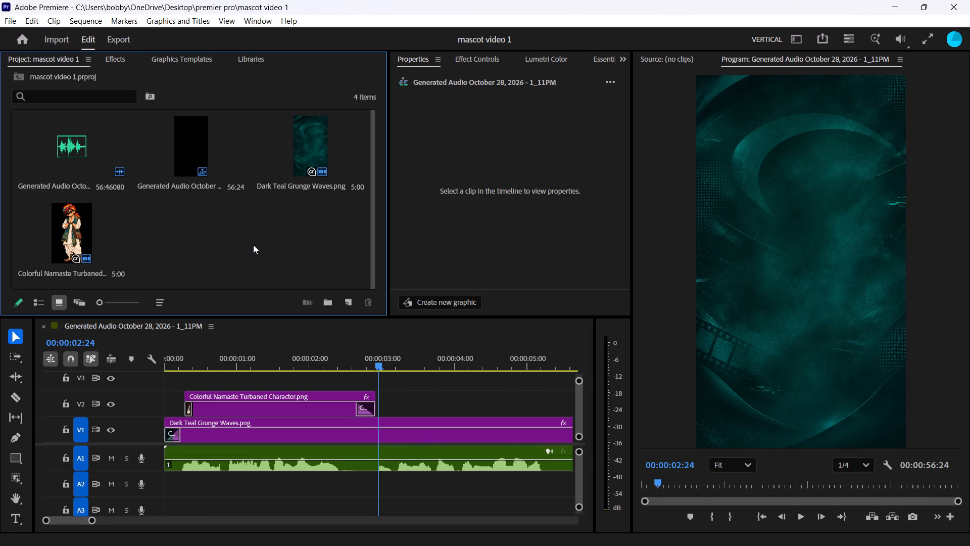
pyautogui.scroll(-5, 788, 340)
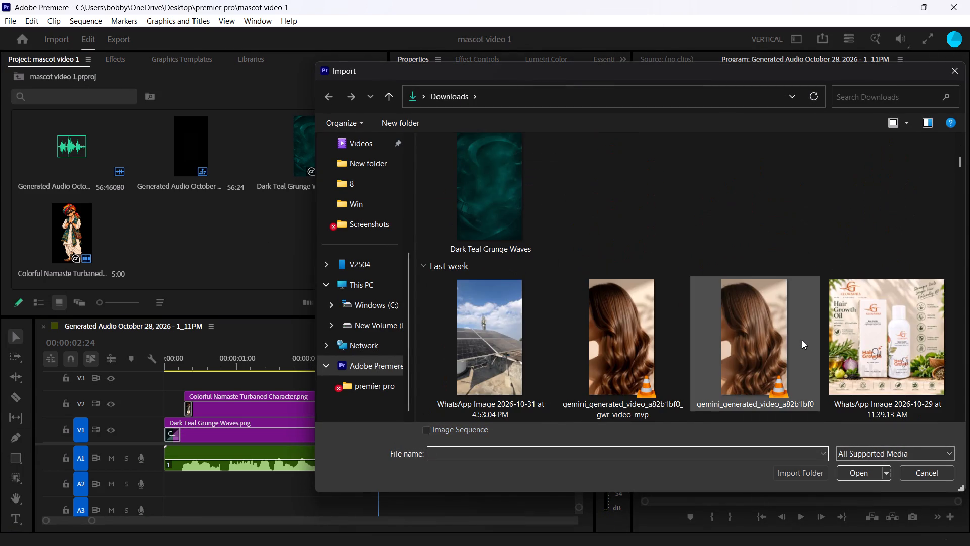
pyautogui.scroll(3, 802, 340)
pyautogui.scroll(-1, 802, 340)
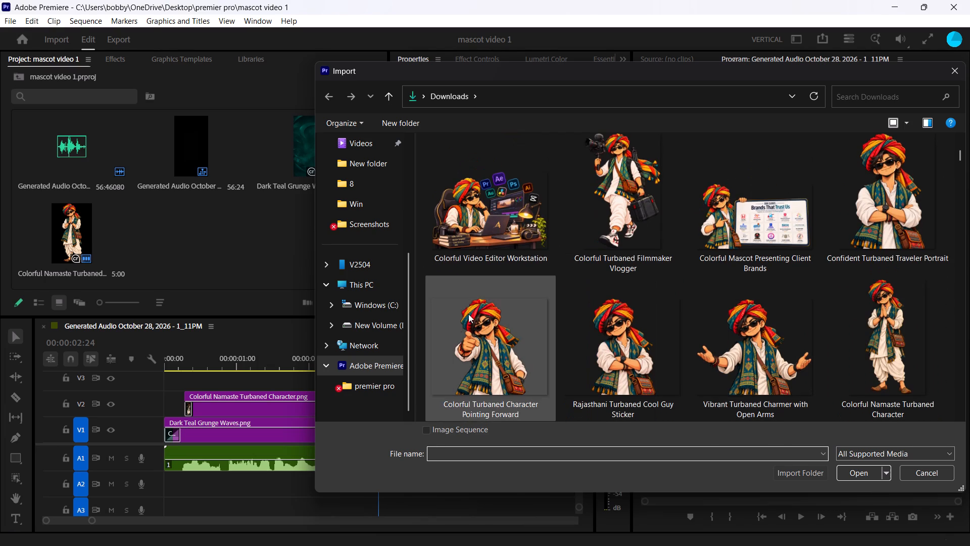
pyautogui.click(452, 326)
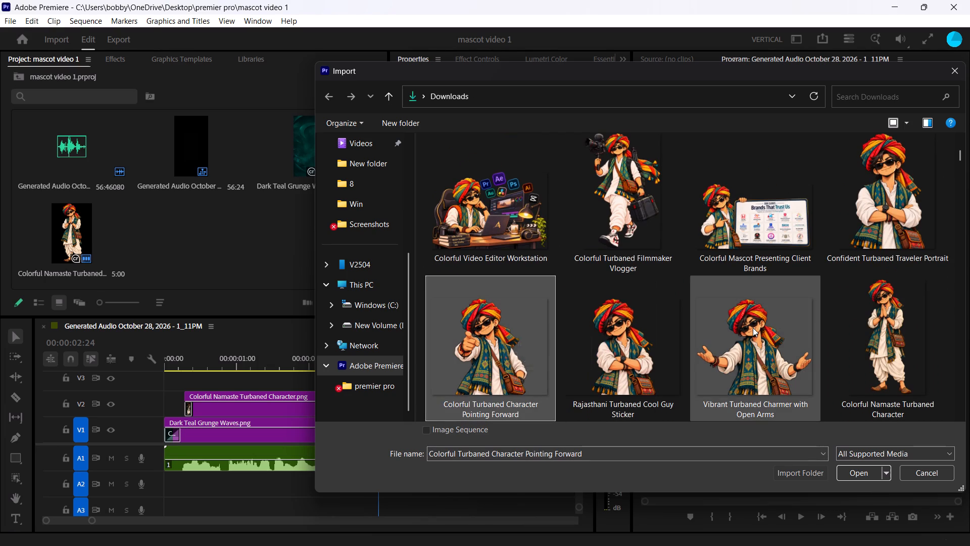
pyautogui.click(753, 328)
pyautogui.keyDown('shift'); pyautogui.click(457, 354); pyautogui.keyUp('shift')
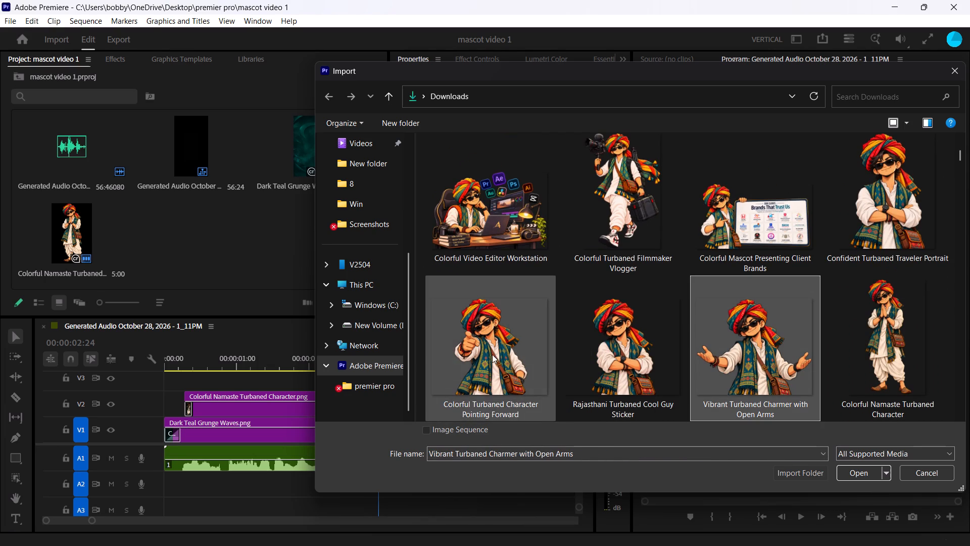
pyautogui.keyDown('shift'); pyautogui.click(622, 358); pyautogui.keyUp('shift')
pyautogui.click(756, 368)
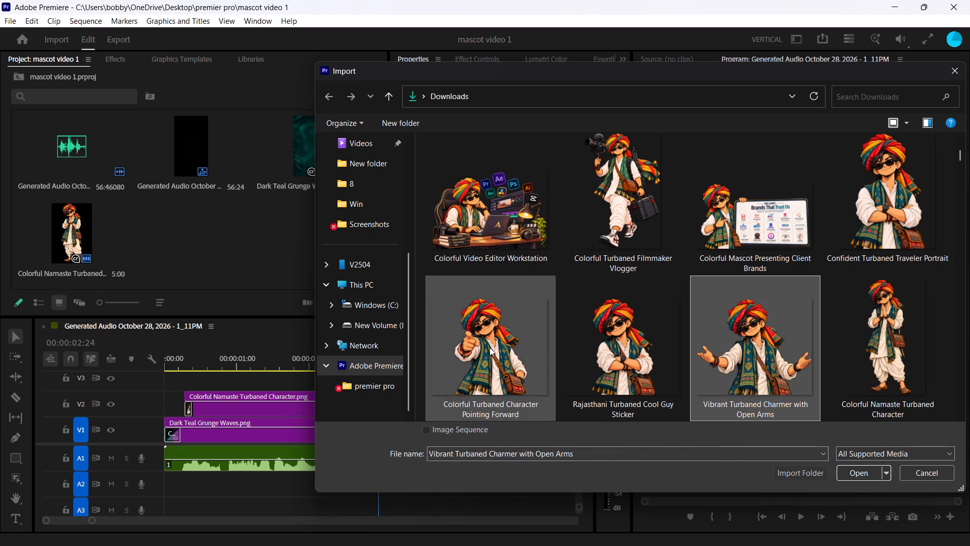
pyautogui.keyDown('ctrl'); pyautogui.click(490, 347); pyautogui.keyUp('ctrl')
pyautogui.keyDown('ctrl'); pyautogui.click(596, 365); pyautogui.keyUp('ctrl')
pyautogui.click(849, 471)
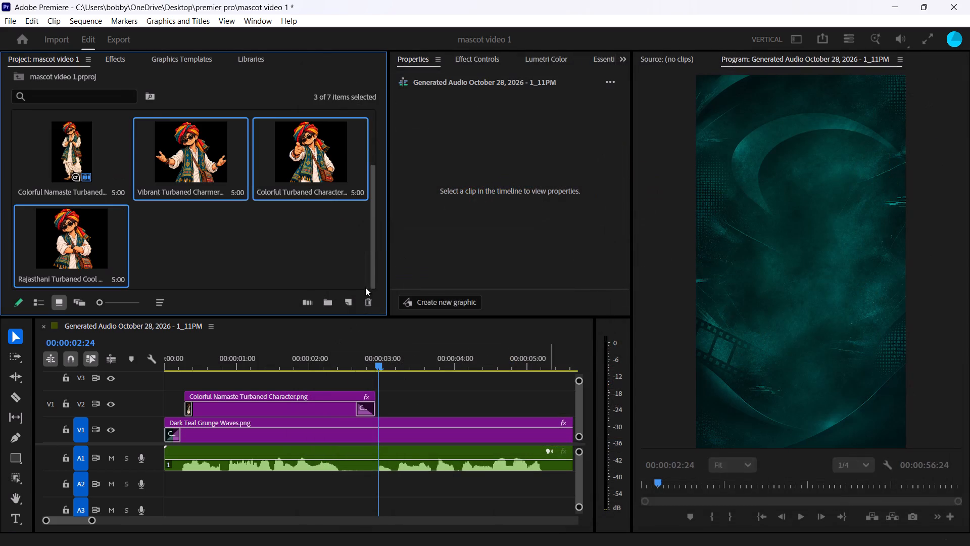
# Place the Vibrant Turbaned Charmer with Open Arms image on V2 at 00:00:02:24, just after the namaste clip.
pyautogui.click(258, 255)
pyautogui.click(199, 186)
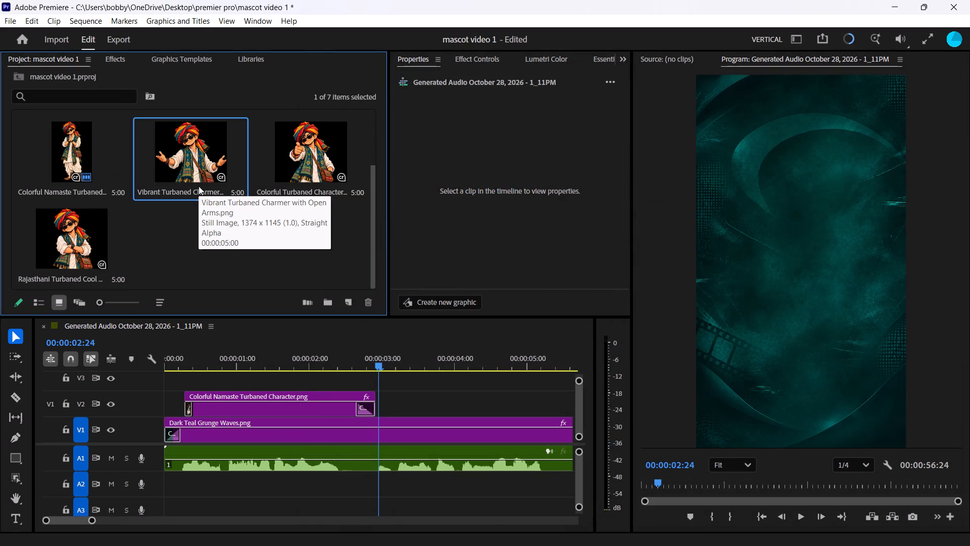
pyautogui.moveTo(192, 156); pyautogui.dragTo(420, 415)
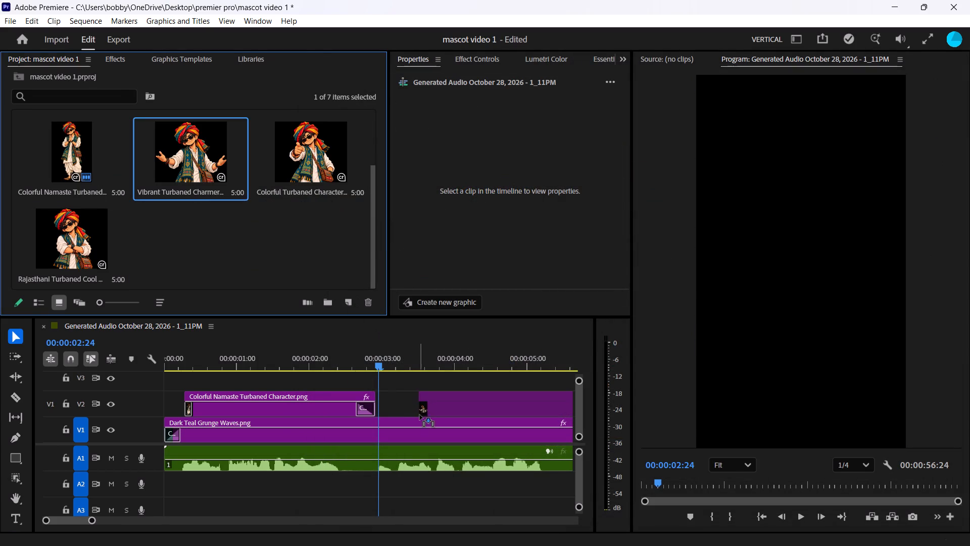
pyautogui.moveTo(420, 415); pyautogui.dragTo(383, 396)
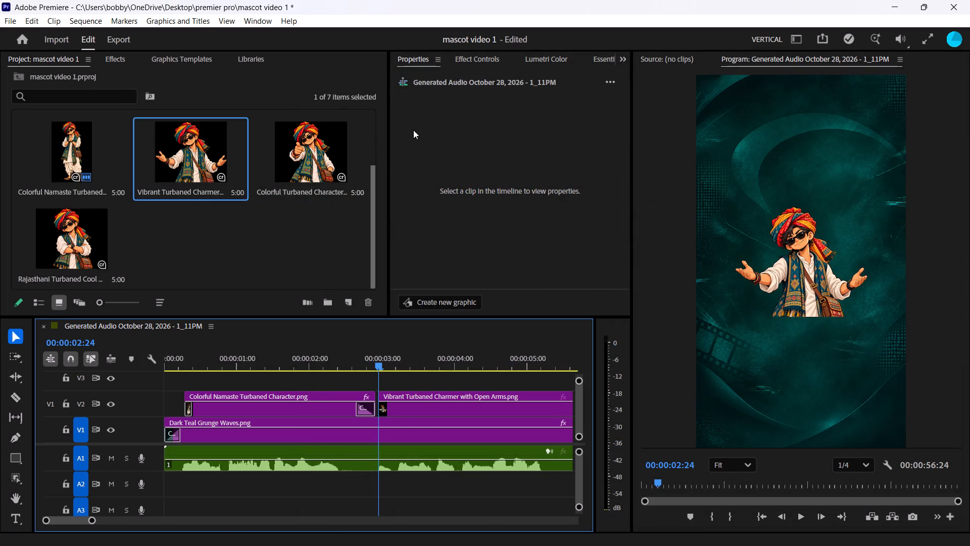
# Scale the open-arms character clip to 145% and raise it in the frame to position 1080, 1870.
pyautogui.click(476, 411)
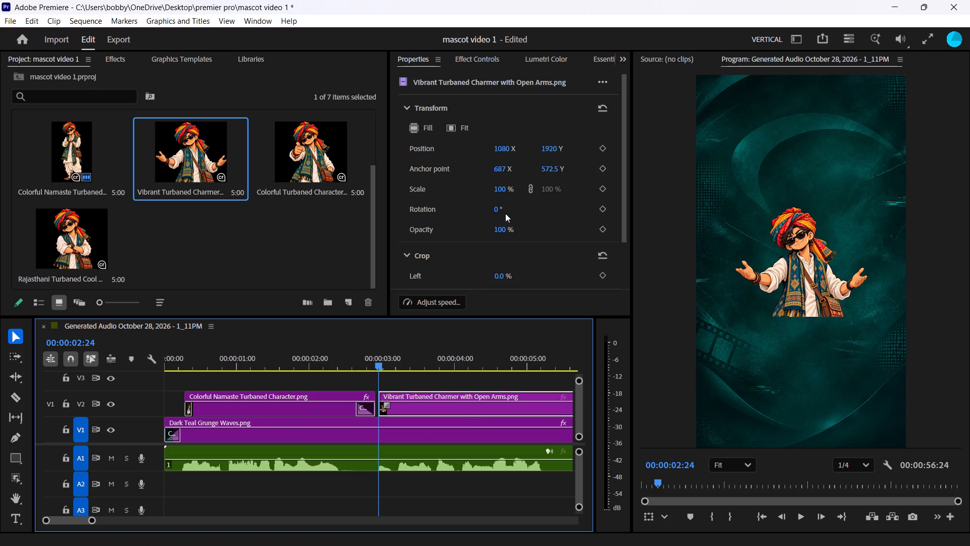
pyautogui.moveTo(505, 213); pyautogui.dragTo(488, 209, button='right')
pyautogui.moveTo(500, 189); pyautogui.dragTo(532, 190)
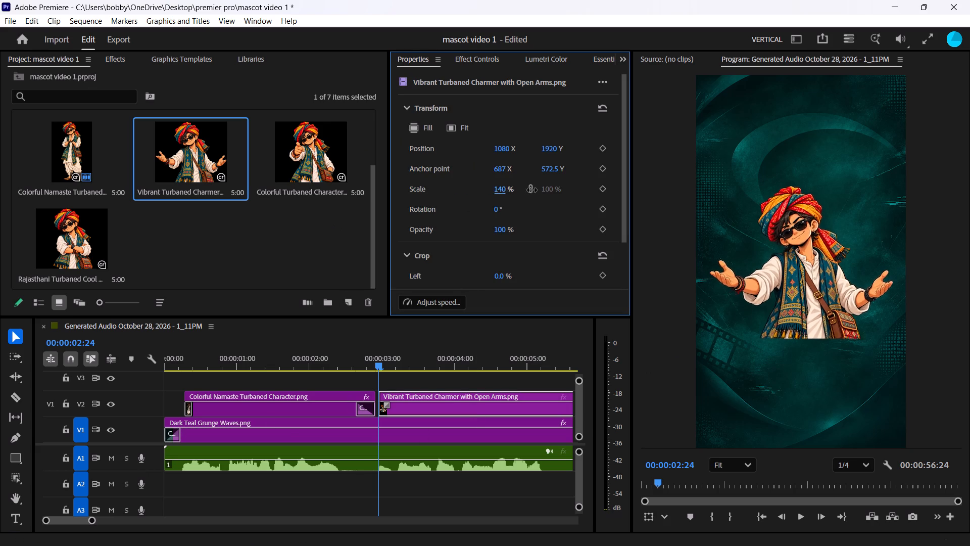
pyautogui.moveTo(532, 190); pyautogui.dragTo(536, 193)
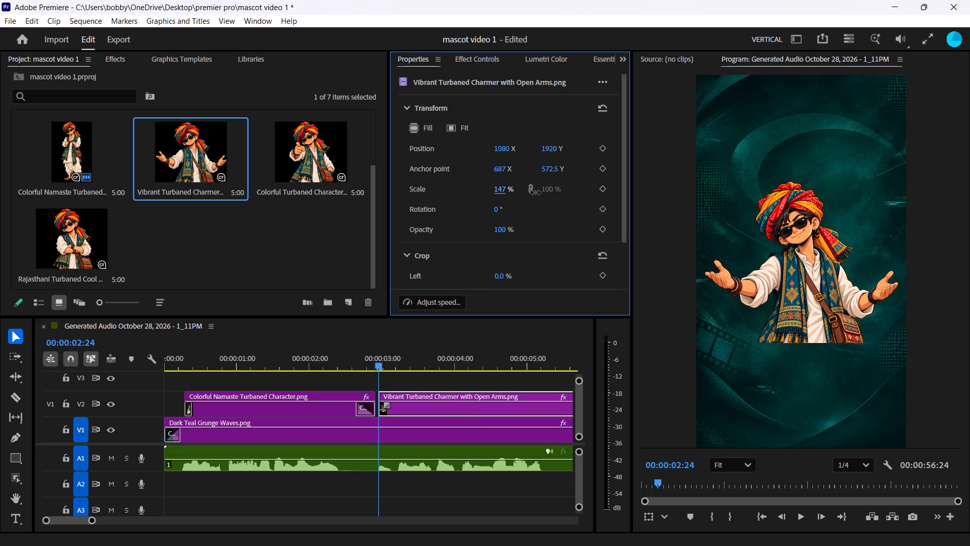
pyautogui.moveTo(536, 193); pyautogui.dragTo(535, 193)
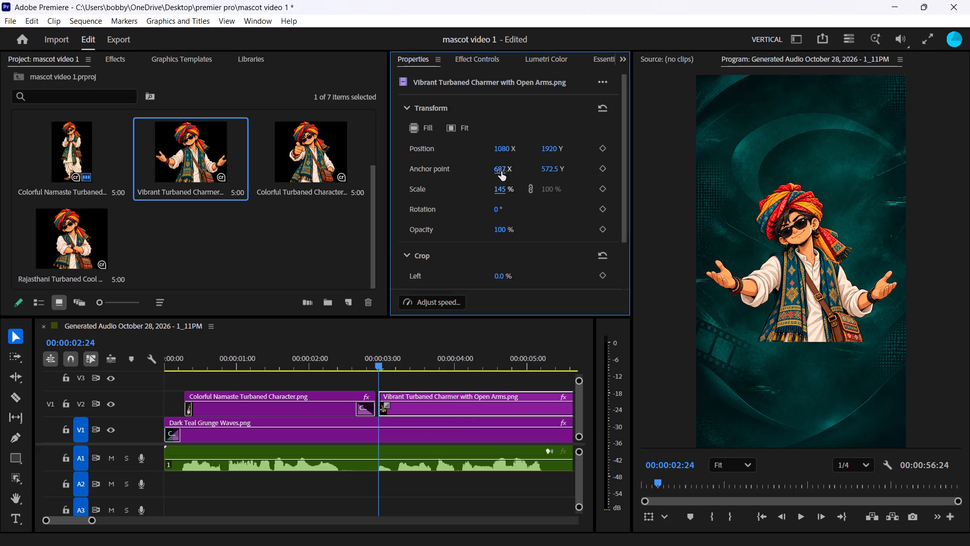
pyautogui.moveTo(548, 148); pyautogui.dragTo(557, 149)
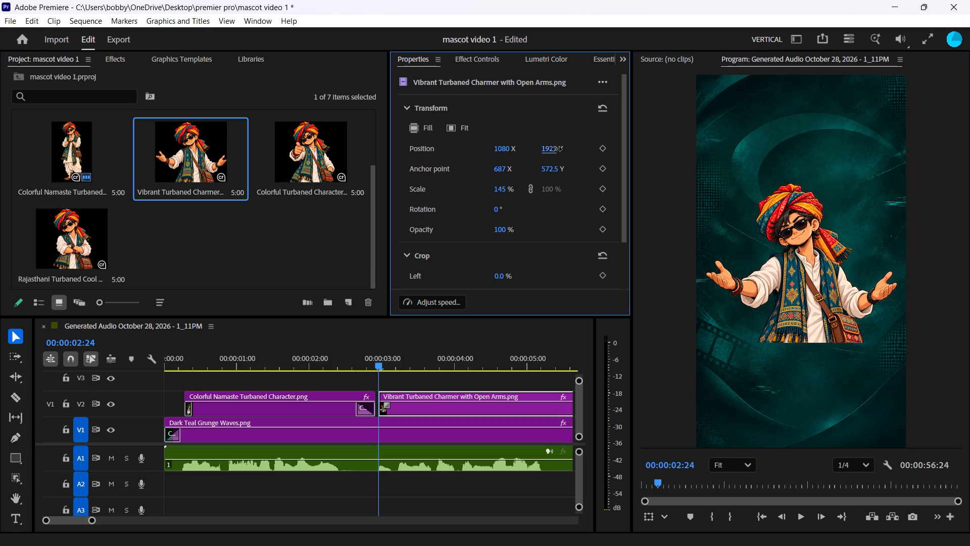
pyautogui.moveTo(557, 149); pyautogui.dragTo(528, 158)
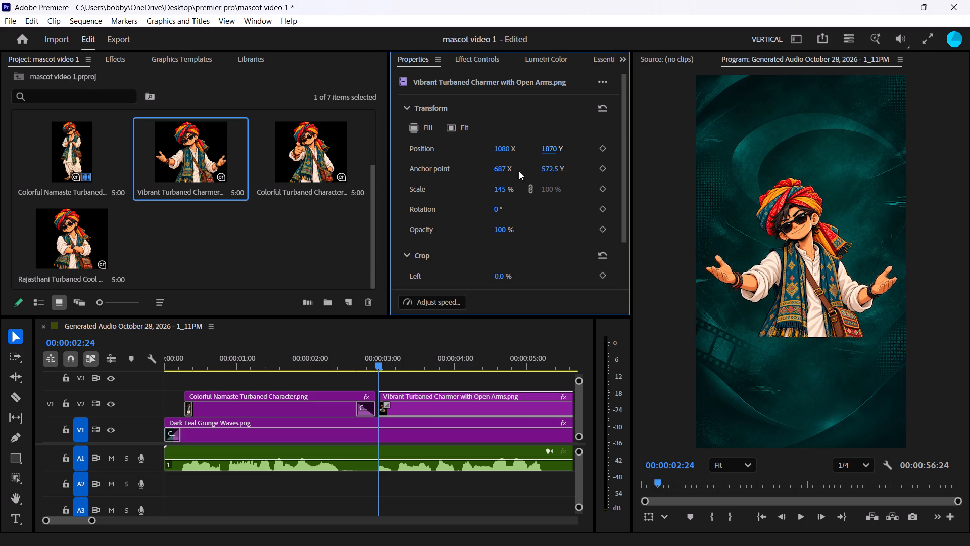
# Trim the end of the open-arms character clip on V2 back to about 4 seconds.
pyautogui.click(301, 160)
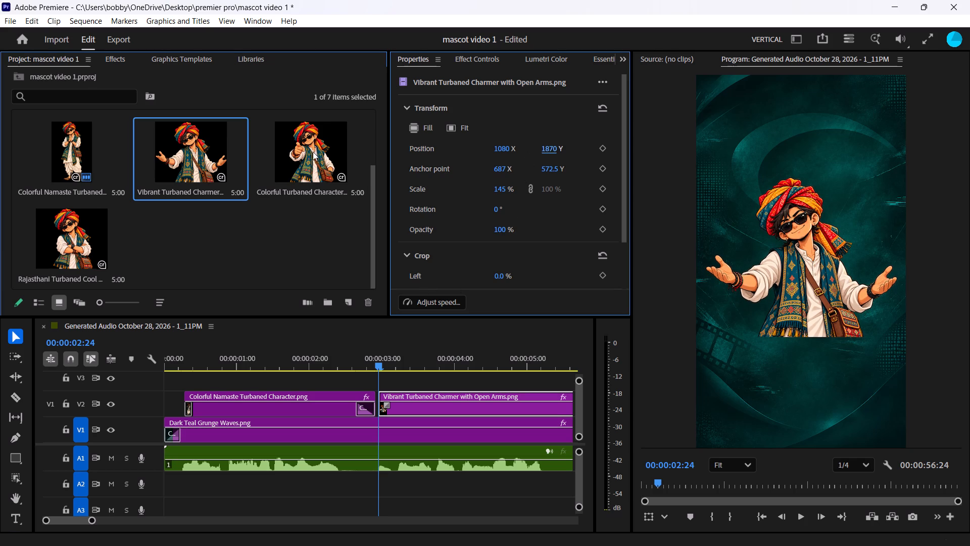
pyautogui.moveTo(92, 521); pyautogui.dragTo(96, 522)
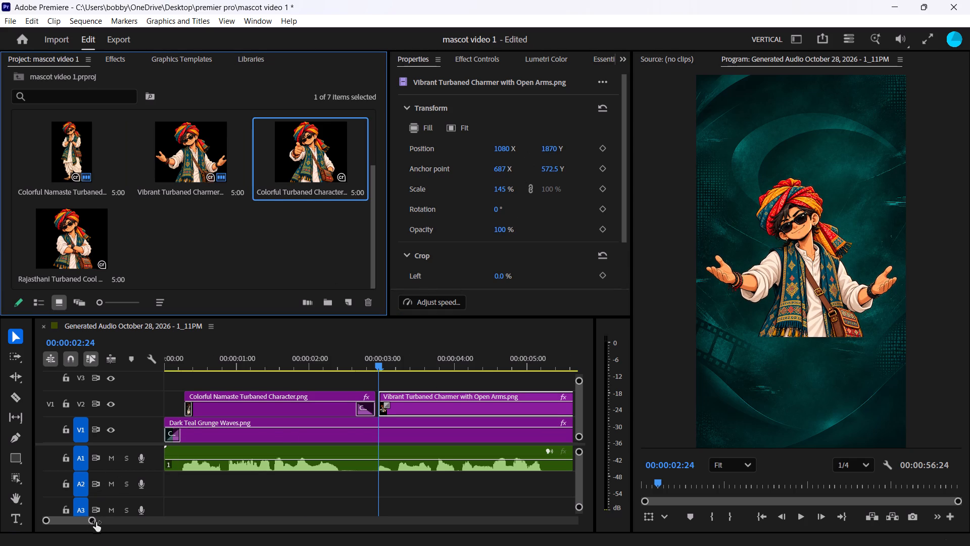
pyautogui.moveTo(96, 522); pyautogui.dragTo(110, 527)
pyautogui.moveTo(486, 407); pyautogui.dragTo(403, 396)
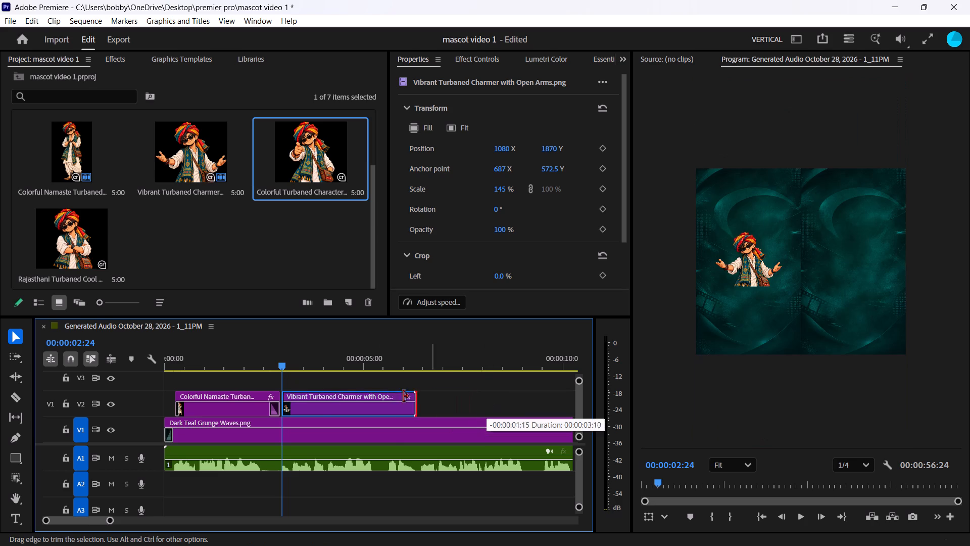
pyautogui.moveTo(403, 396); pyautogui.dragTo(328, 398)
# Scrub through the shortened open-arms clip to 00:00:03:20 to check it against the narration.
pyautogui.moveTo(281, 364); pyautogui.dragTo(299, 375)
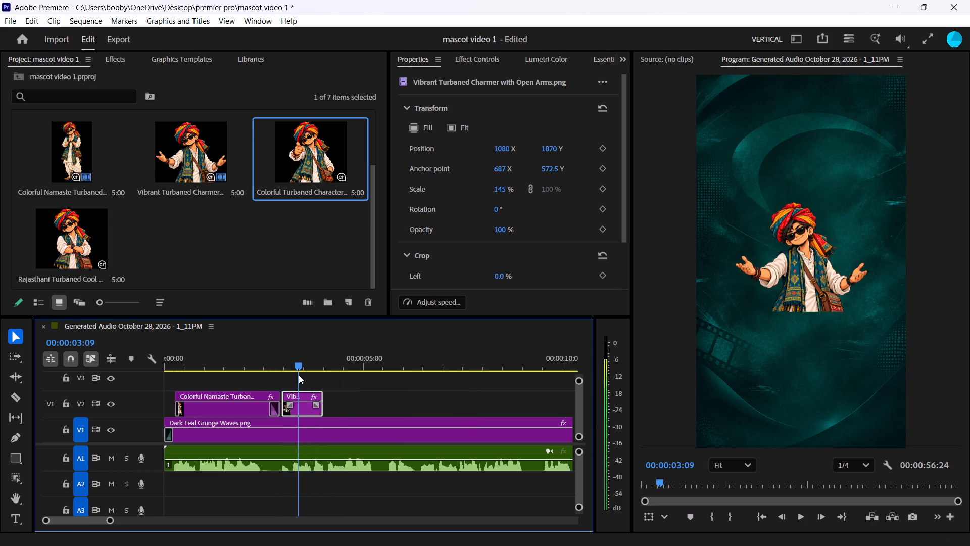
pyautogui.moveTo(299, 375); pyautogui.dragTo(316, 370)
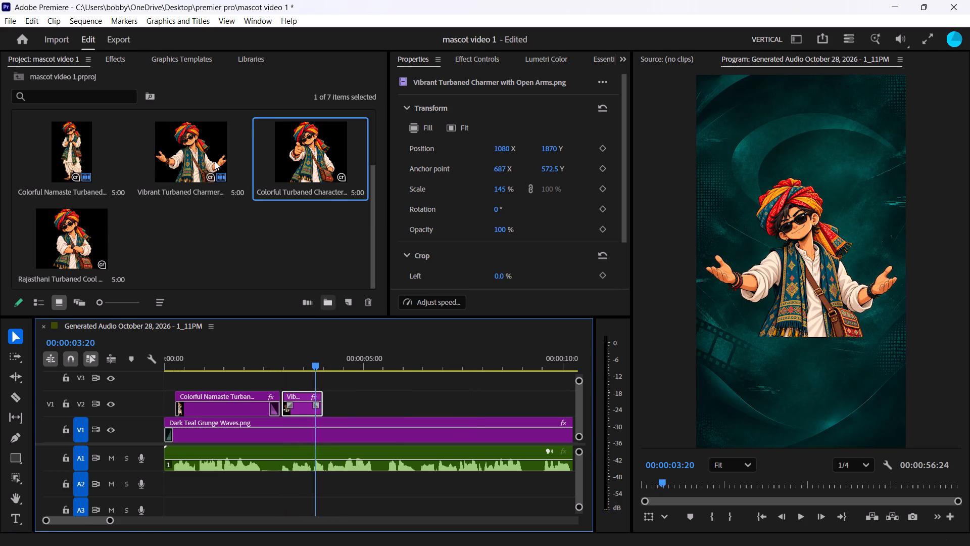
# Place the Colorful Turbaned Character Pointing Forward image on V2 directly after the open-arms clip and trim its end to just before 5 seconds.
pyautogui.click(215, 161)
pyautogui.click(276, 160)
pyautogui.moveTo(315, 157); pyautogui.dragTo(338, 304)
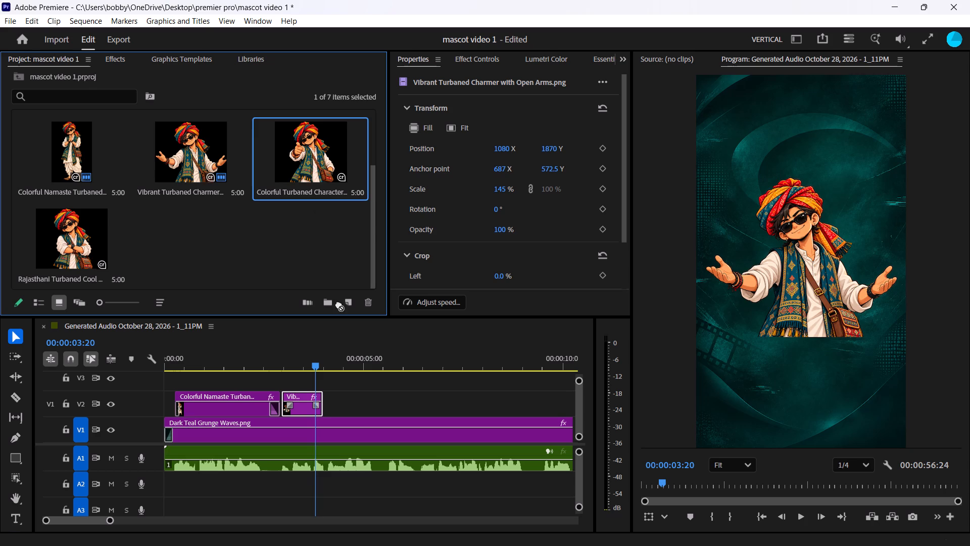
pyautogui.moveTo(338, 304); pyautogui.dragTo(326, 397)
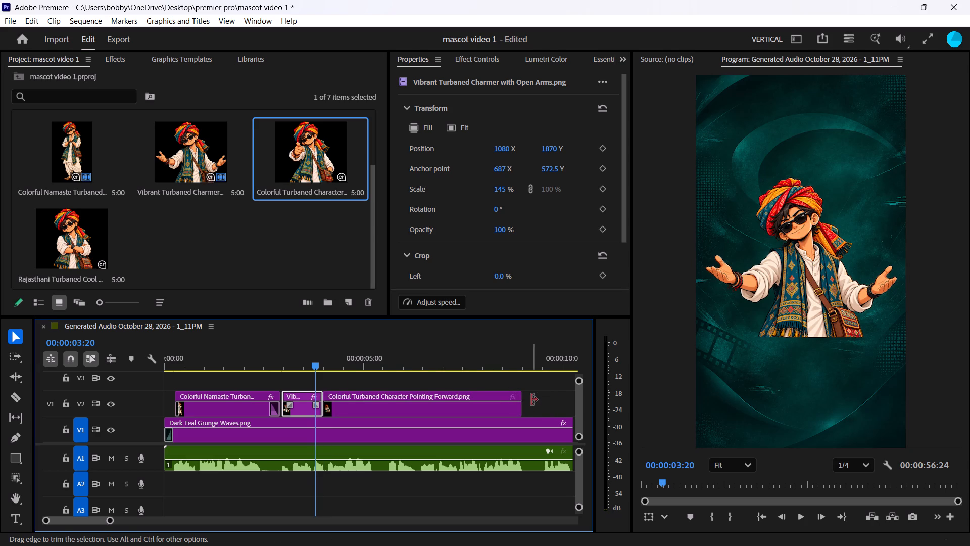
pyautogui.moveTo(528, 400); pyautogui.dragTo(363, 401)
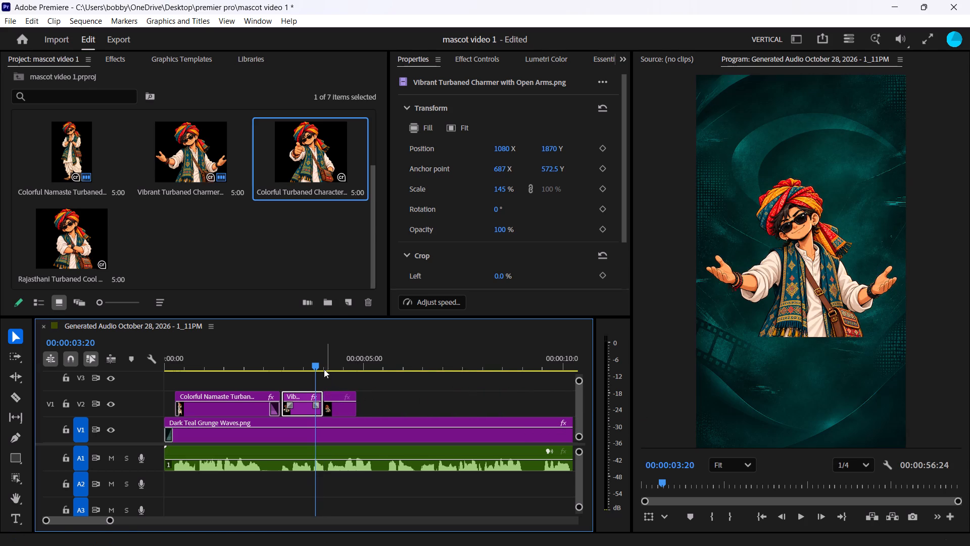
# Scale the pointing-forward character clip on V2 up to 147%.
pyautogui.moveTo(321, 366); pyautogui.dragTo(335, 368)
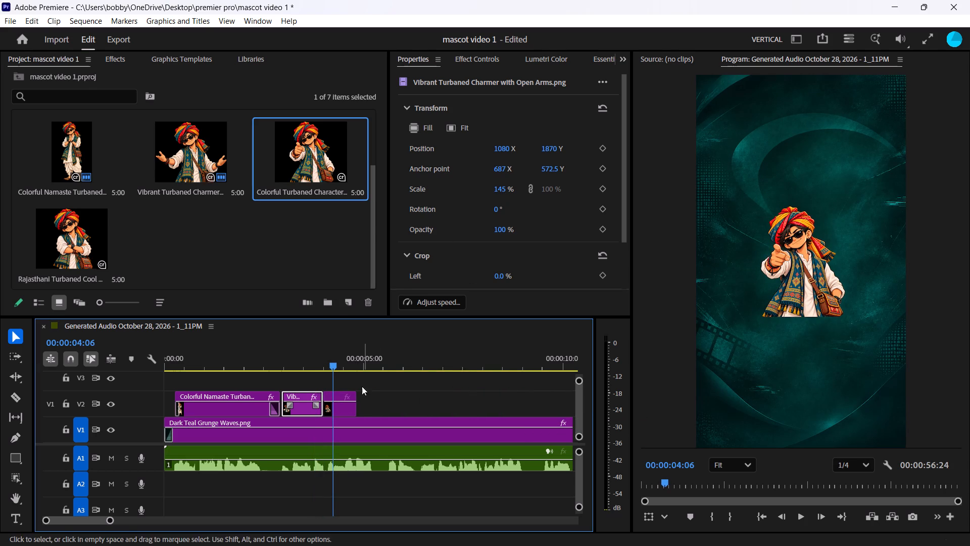
pyautogui.click(340, 405)
pyautogui.moveTo(504, 190); pyautogui.dragTo(521, 189)
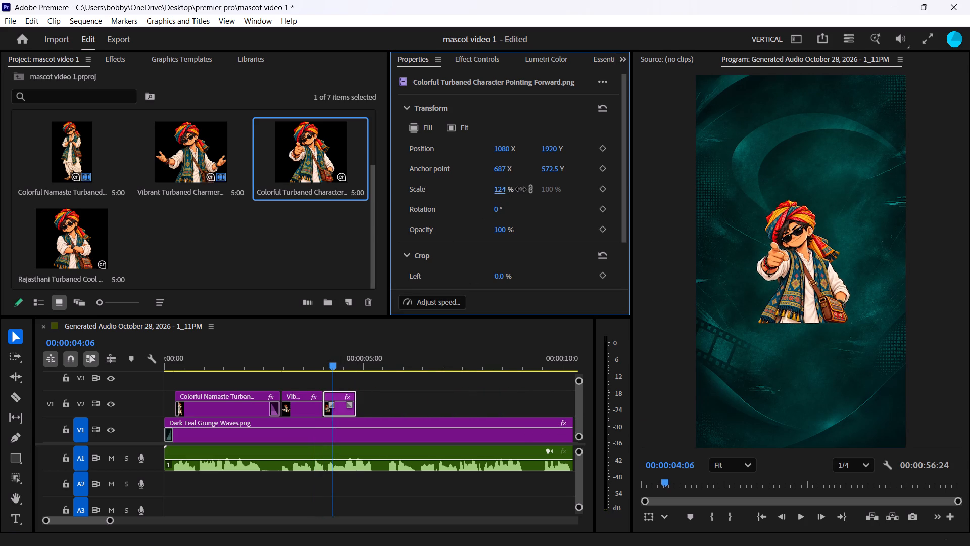
pyautogui.moveTo(521, 189); pyautogui.dragTo(533, 189)
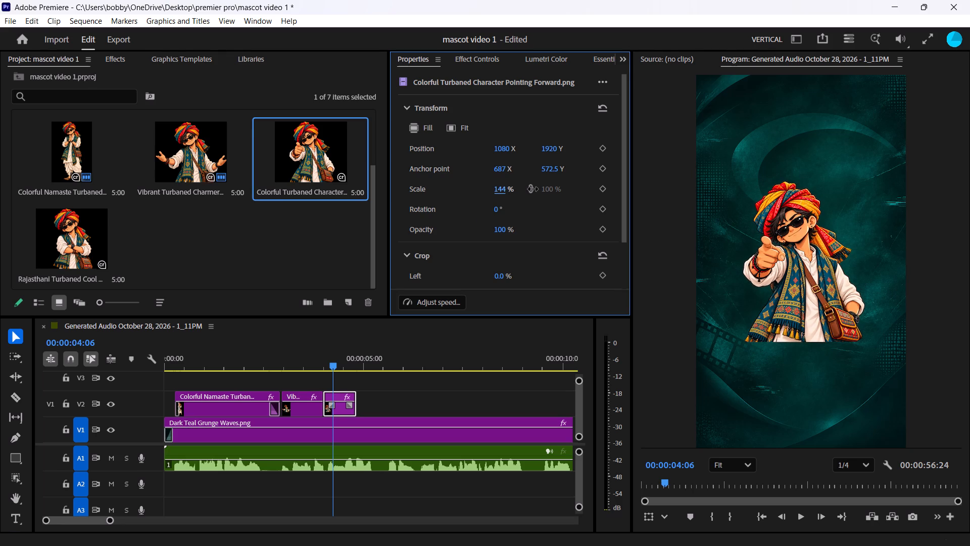
pyautogui.moveTo(533, 189); pyautogui.dragTo(535, 189)
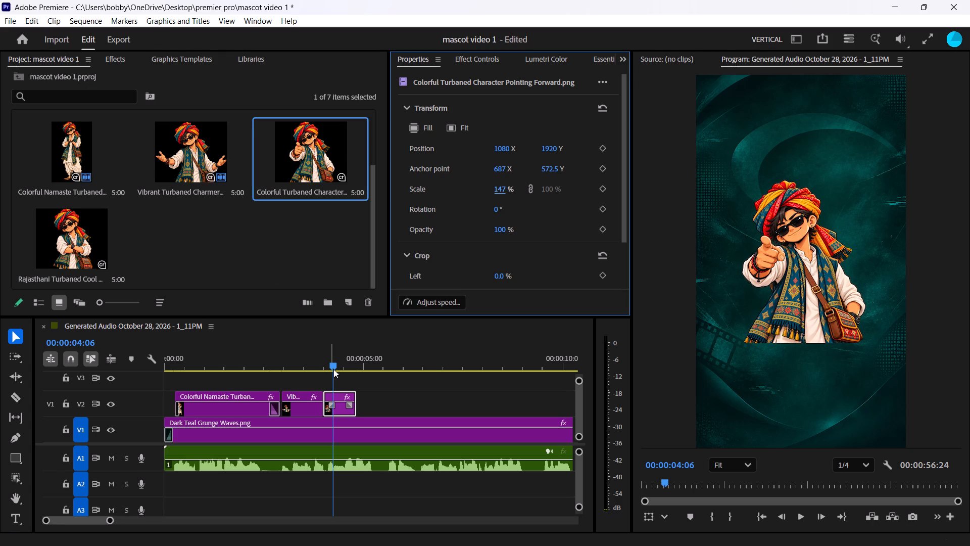
# Place the Rajasthani Turbaned Cool crossed-arms image on V2 directly after the pointing clip and trim its end to just past 5 seconds.
pyautogui.click(393, 400)
pyautogui.moveTo(88, 239); pyautogui.dragTo(366, 405)
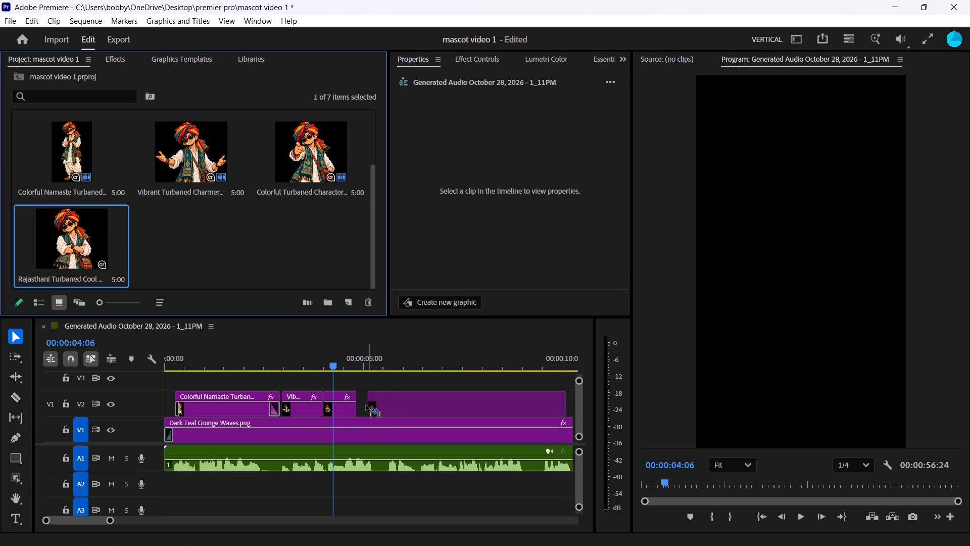
pyautogui.moveTo(366, 405); pyautogui.dragTo(356, 408)
pyautogui.moveTo(560, 401); pyautogui.dragTo(405, 403)
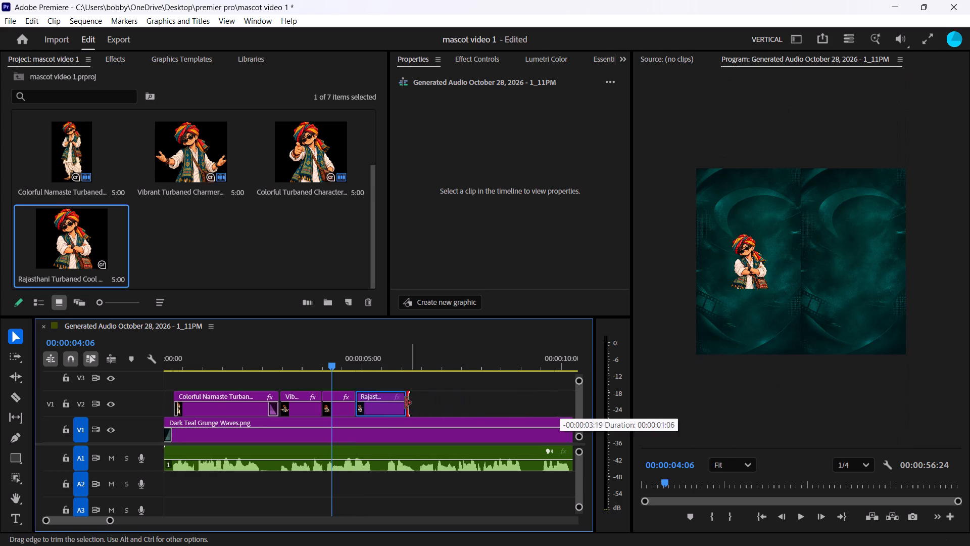
pyautogui.moveTo(405, 403); pyautogui.dragTo(380, 406)
# Play back the open-arms, pointing and crossed-arms clips to check their timing against the narration.
pyautogui.moveTo(331, 360); pyautogui.dragTo(284, 368)
pyautogui.press('space')
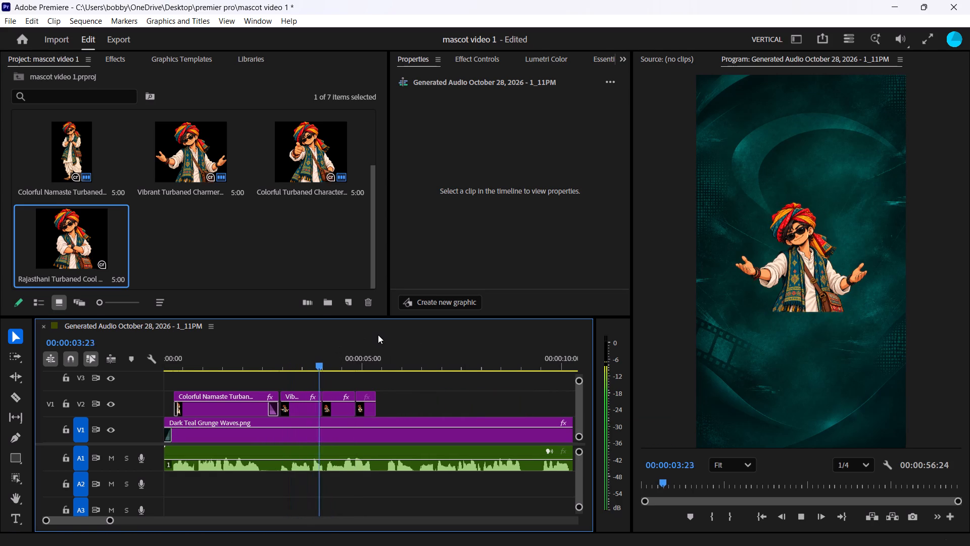
pyautogui.press('space')
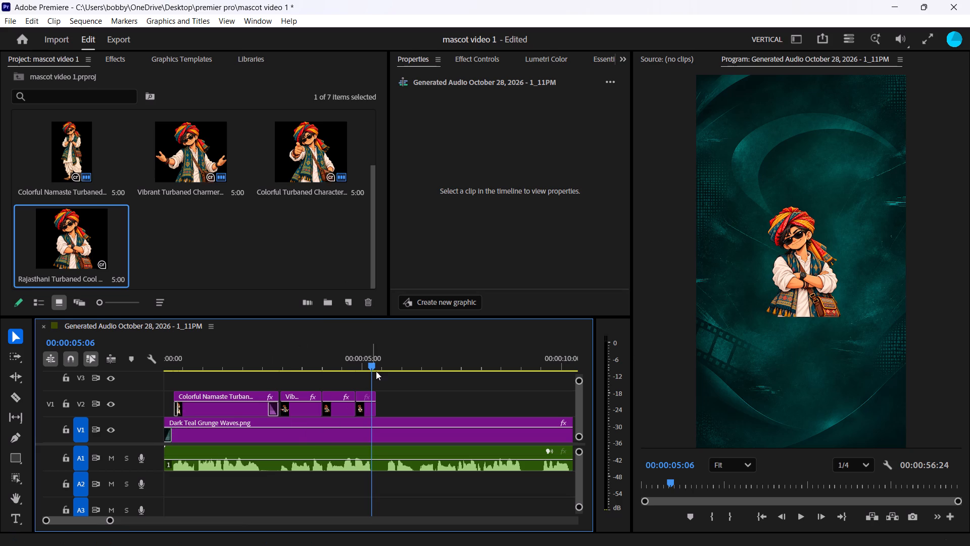
pyautogui.press('space')
pyautogui.press('space')
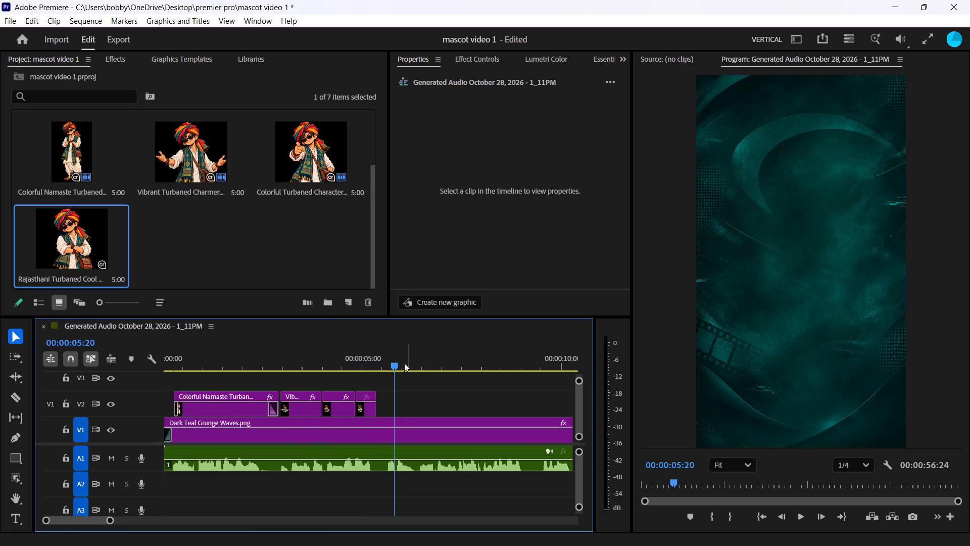
pyautogui.moveTo(395, 360); pyautogui.dragTo(310, 369)
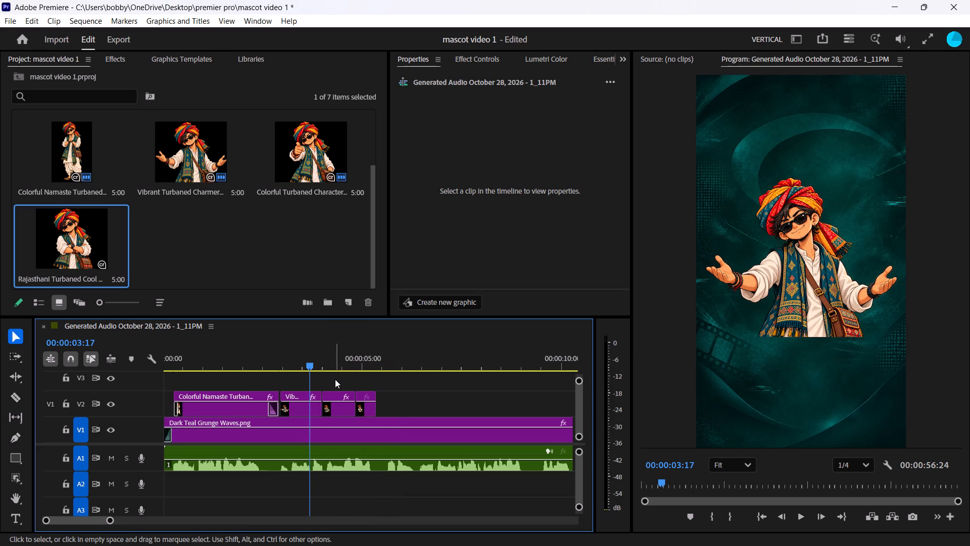
pyautogui.press('space')
pyautogui.press('space')
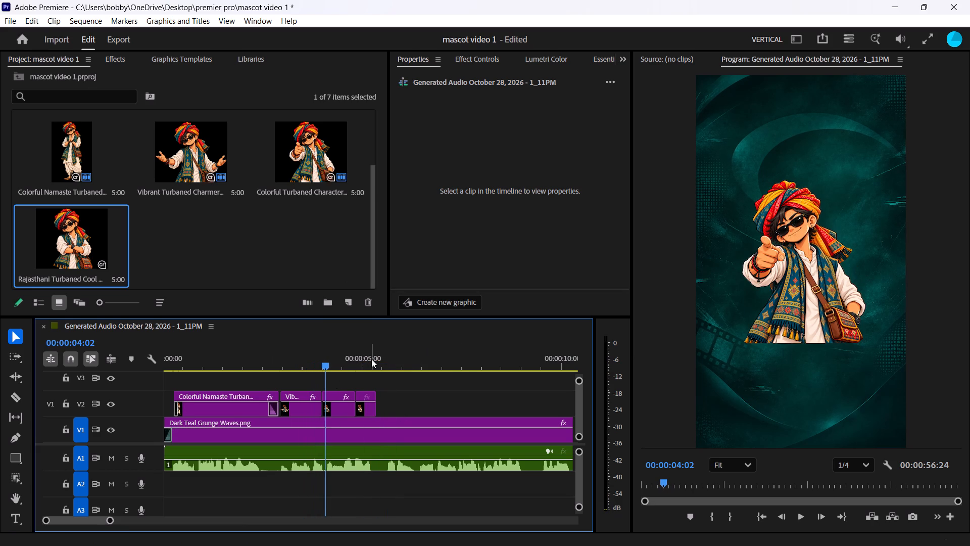
# Lower the program preview's playback resolution to 1/8.
pyautogui.click(725, 464)
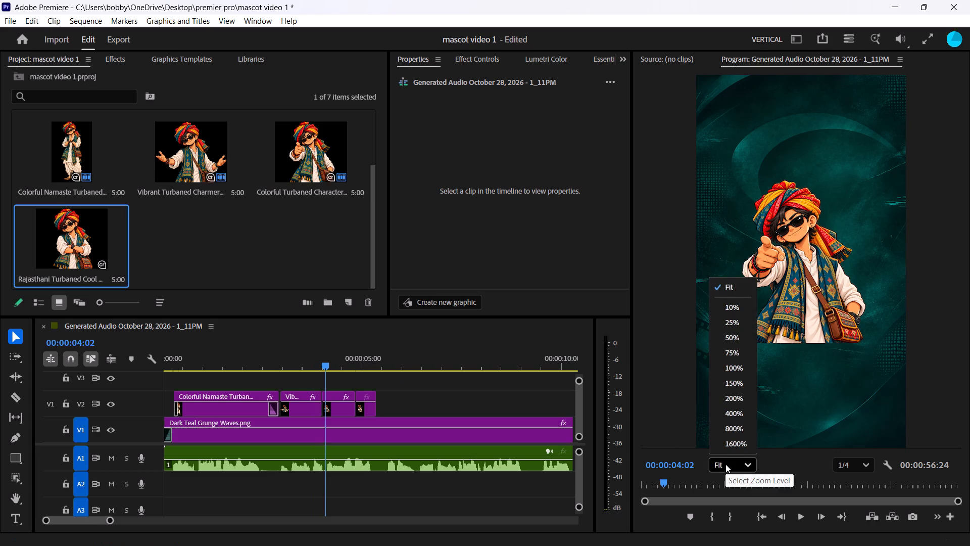
pyautogui.click(725, 464)
pyautogui.click(854, 463)
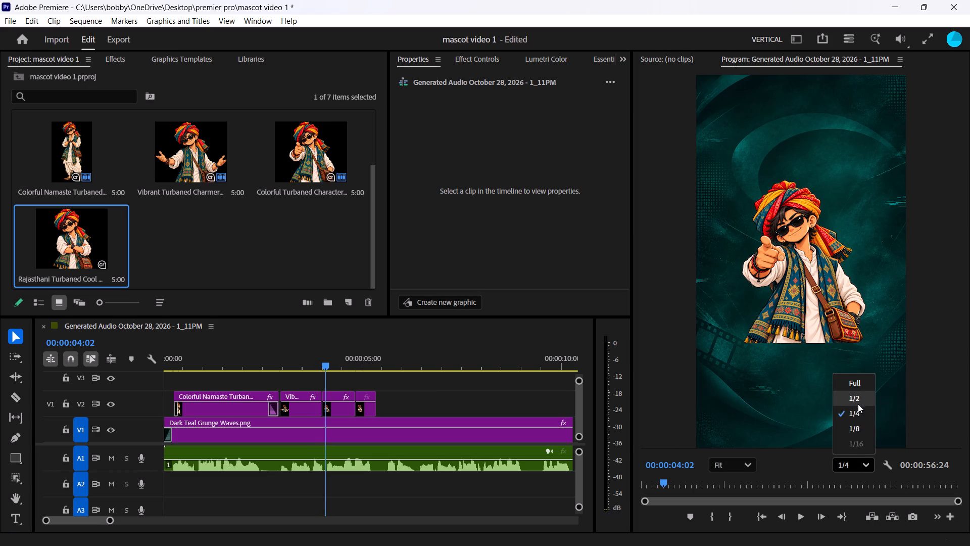
pyautogui.click(857, 422)
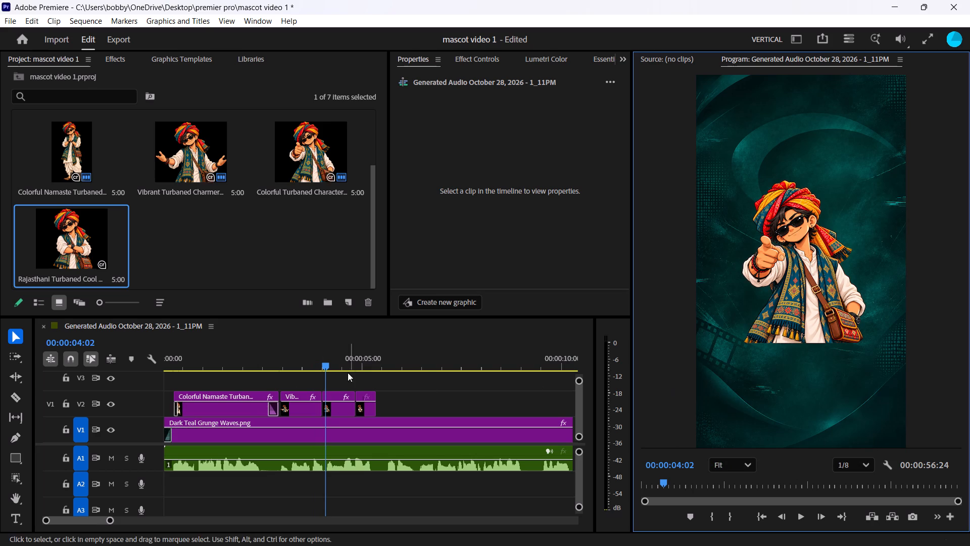
# Add a short transition at the start of the open-arms clip on V2 and play it back from 00:00:02:24.
pyautogui.moveTo(331, 366); pyautogui.dragTo(282, 371)
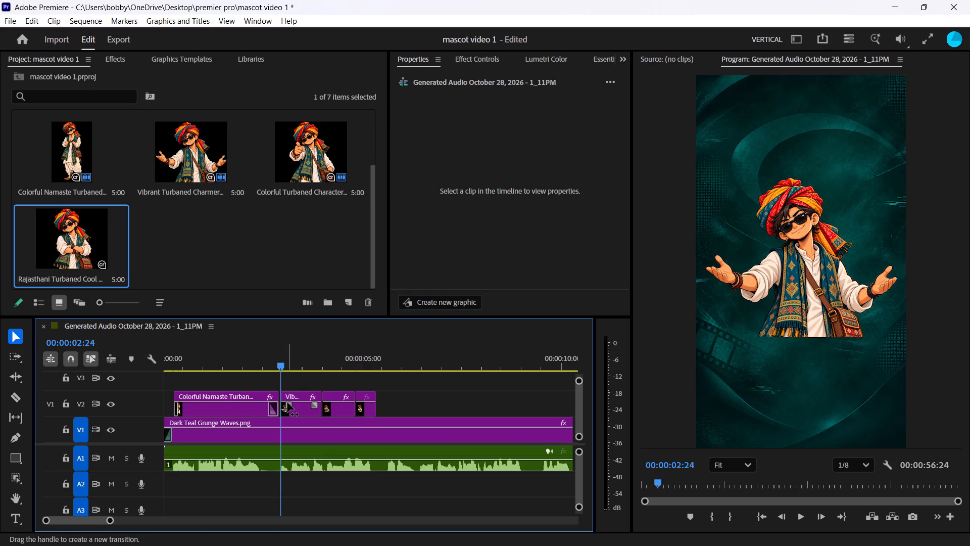
pyautogui.moveTo(287, 402); pyautogui.dragTo(294, 404)
pyautogui.press('space')
pyautogui.press('space')
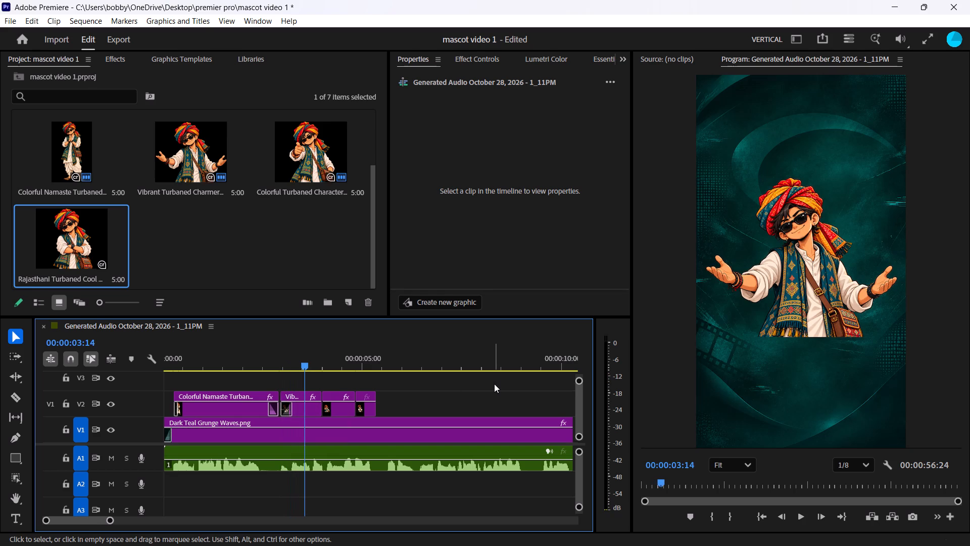